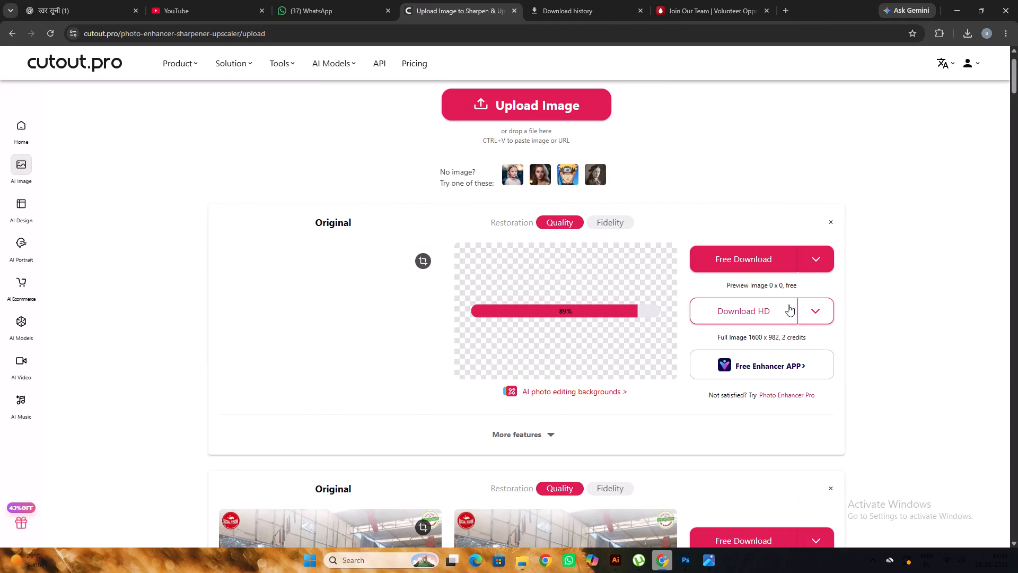
Download the free preview of the enhanced group photo as a JPG at maximum image quality and dismiss the subscription offer.
click(817, 252)
click(731, 319)
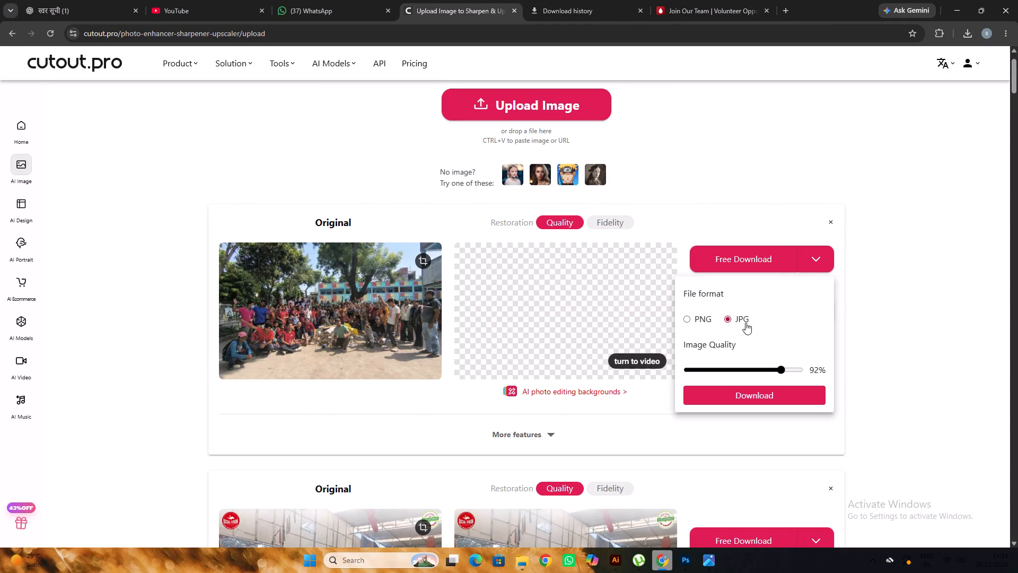
drag(781, 368, 857, 367)
click(796, 393)
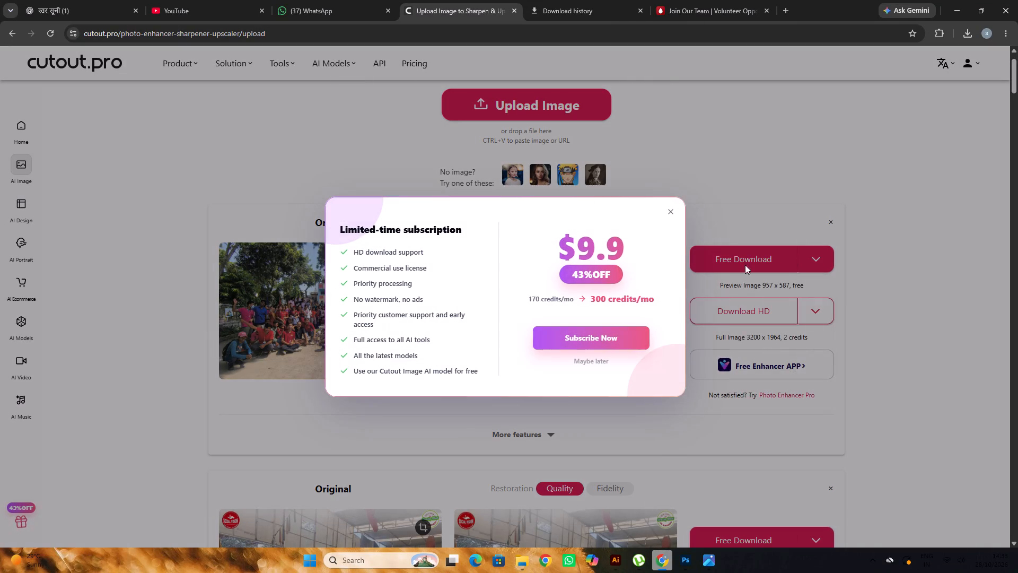
click(672, 213)
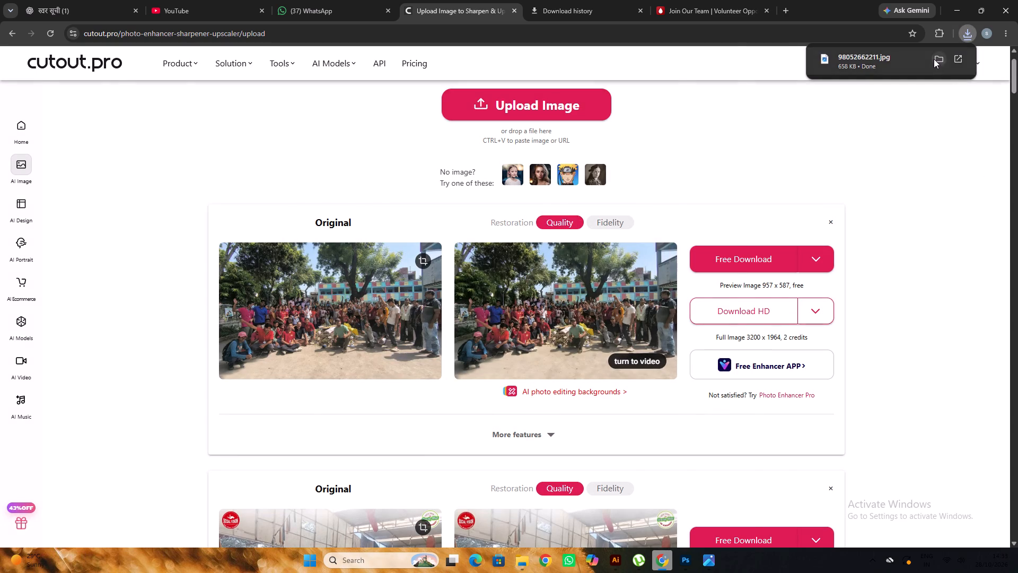
click(935, 59)
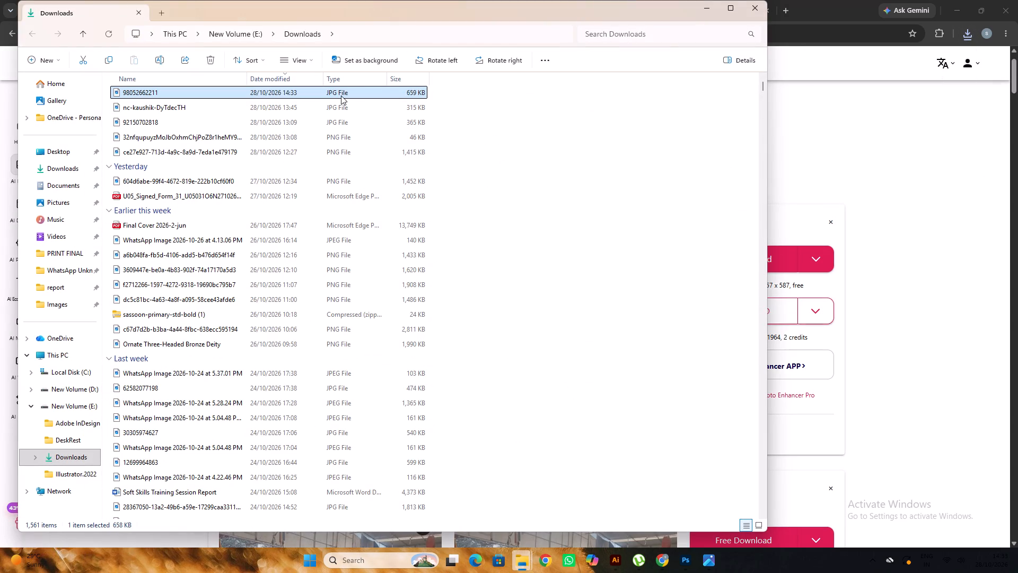
key(ctrl+x)
click(707, 3)
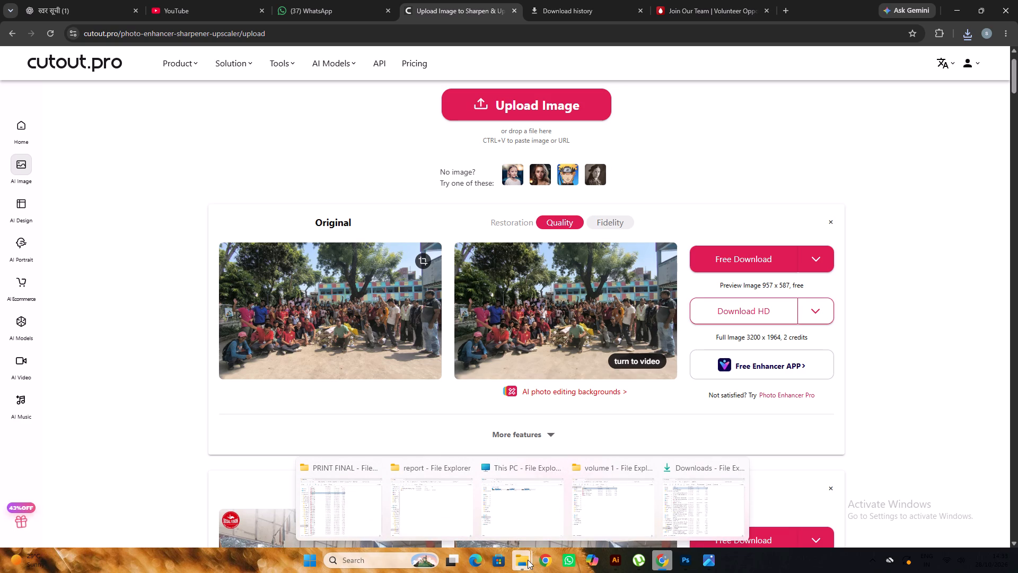
click(432, 508)
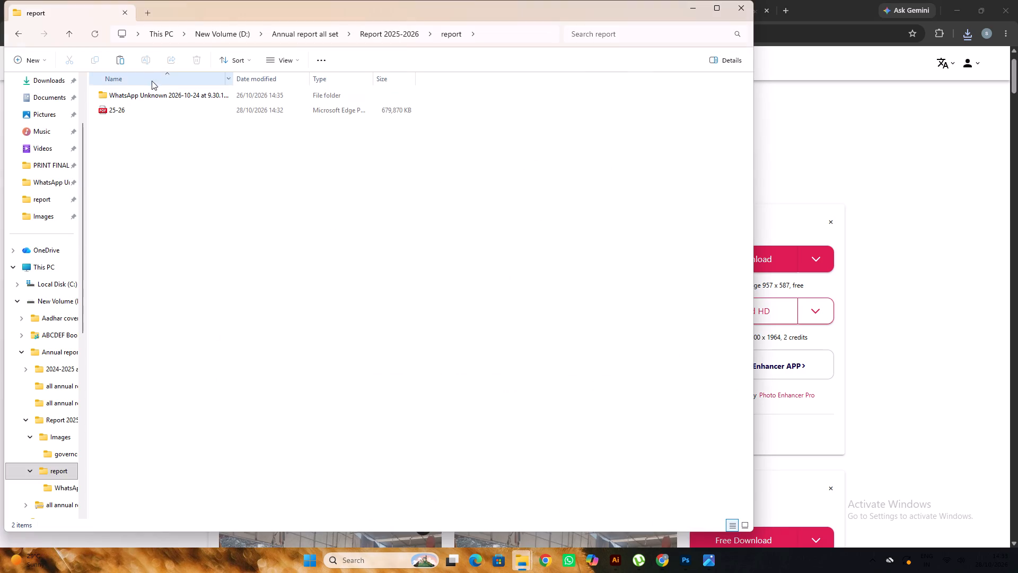
click(19, 38)
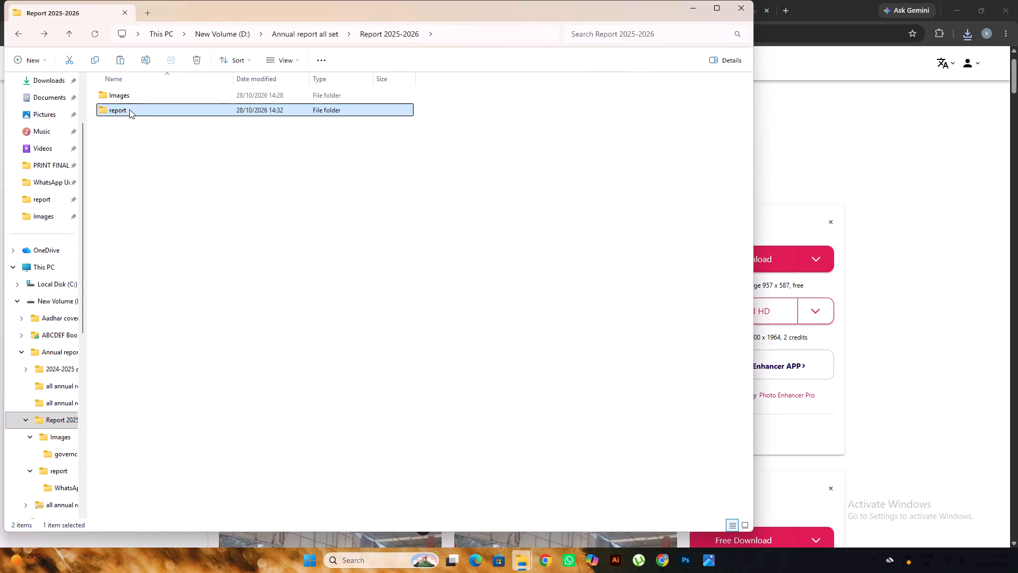
double_click(133, 101)
key(ctrl+v)
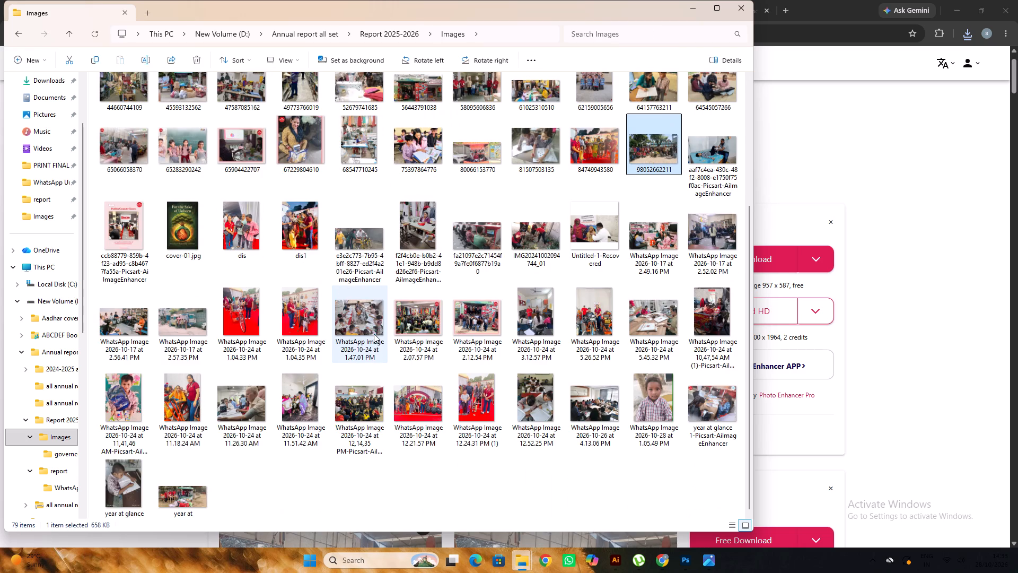
drag(658, 154, 615, 553)
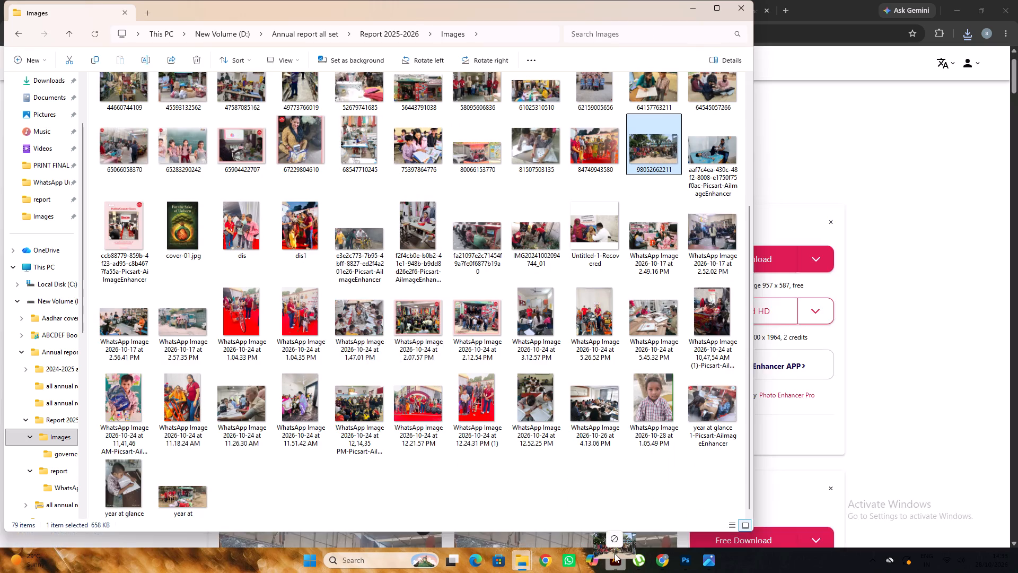
drag(615, 553, 622, 366)
Scale the placed group photo down to about 2.94 × 1.80 in and position it beside the Challenges & Lessons Learned page.
alt+scroll(488, 172, down, 2)
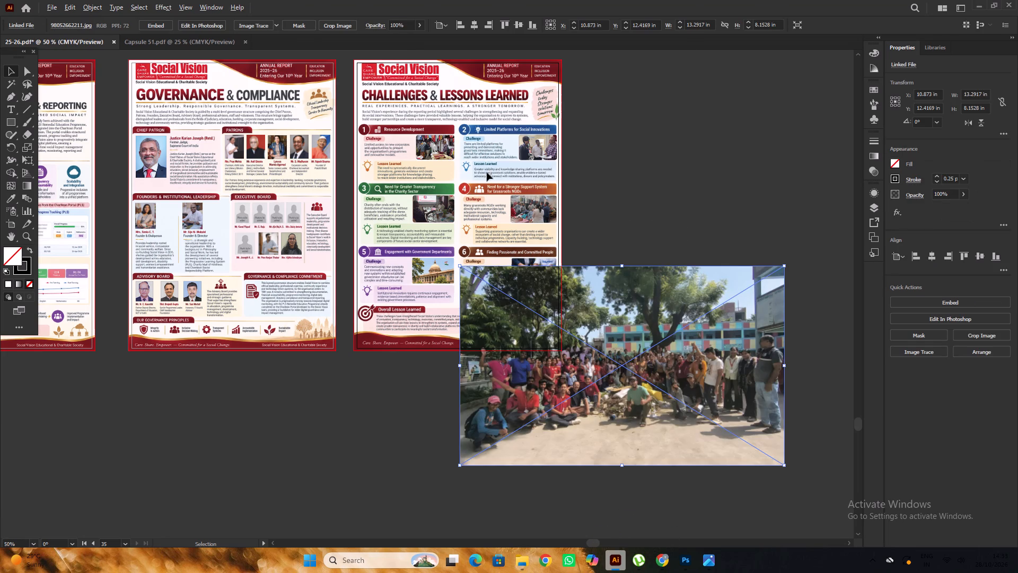
alt+scroll(678, 328, up, 2)
alt+scroll(652, 310, down, 2)
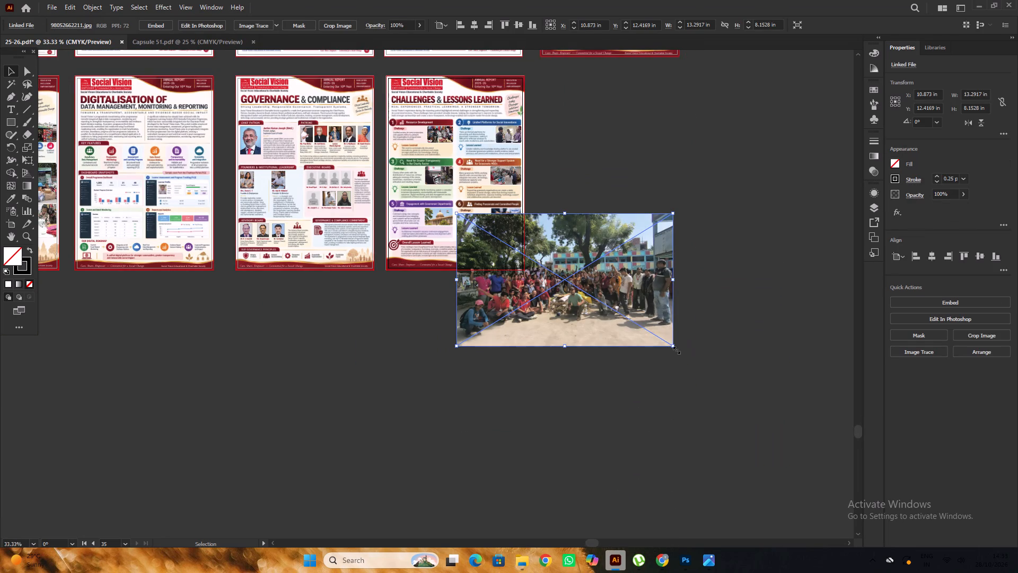
alt+drag(674, 348, 618, 294)
click(682, 302)
scroll(682, 301, up, 5)
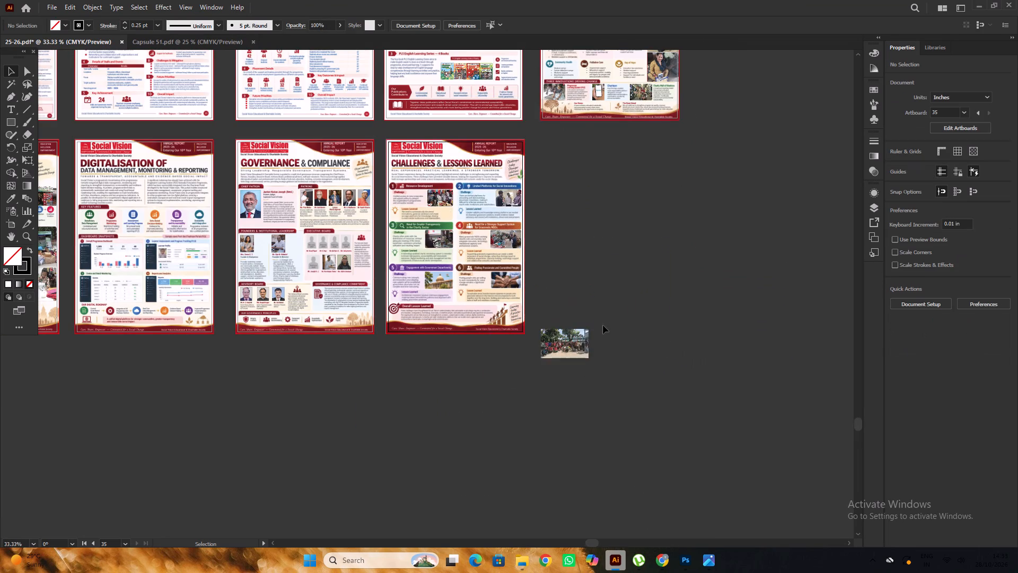
drag(566, 344, 564, 265)
click(656, 287)
alt+scroll(631, 283, up, 3)
scroll(634, 282, up, 3)
alt+scroll(565, 261, down, 1)
scroll(564, 260, down, 3)
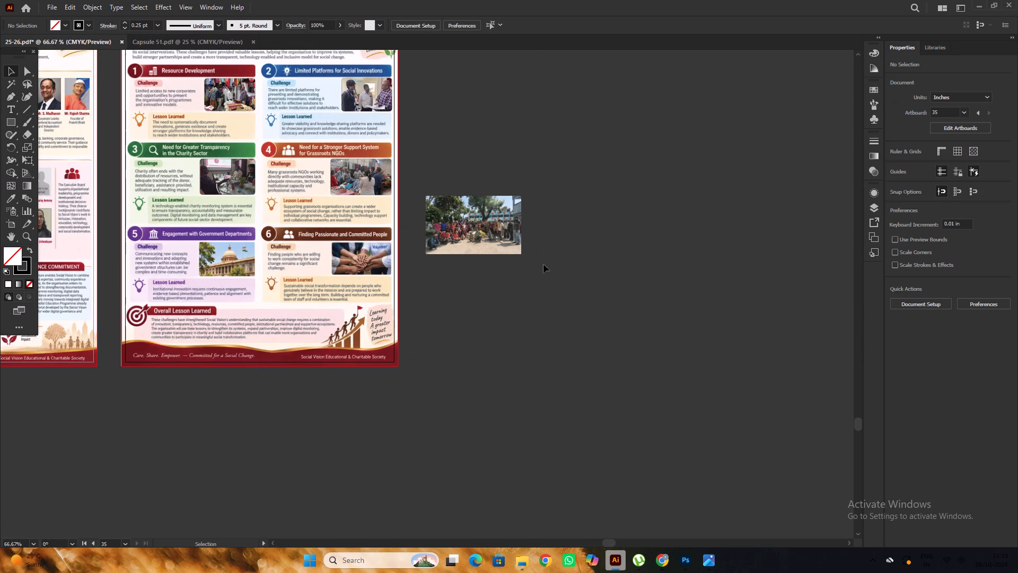
scroll(492, 232, up, 1)
drag(485, 232, 503, 218)
click(551, 294)
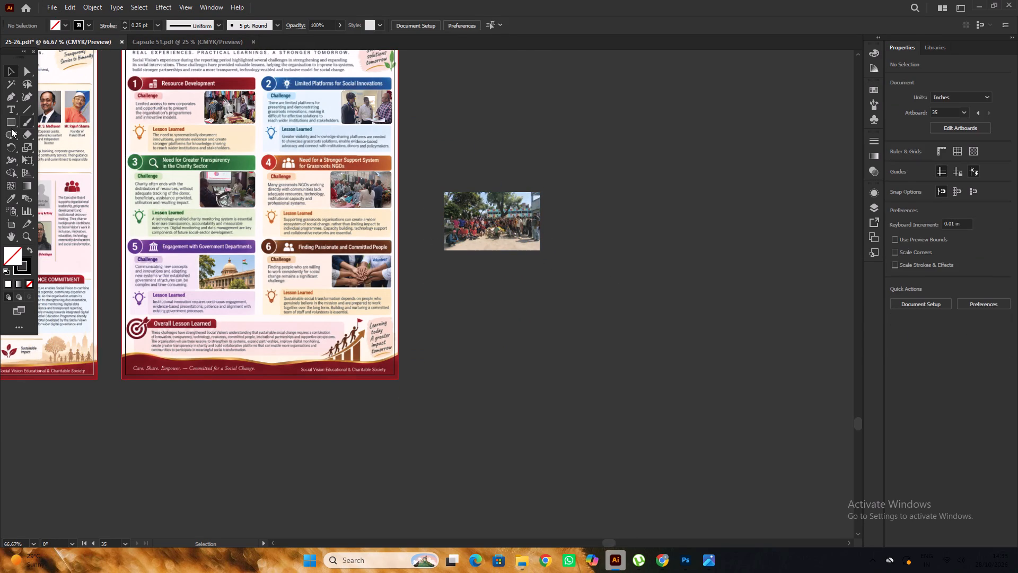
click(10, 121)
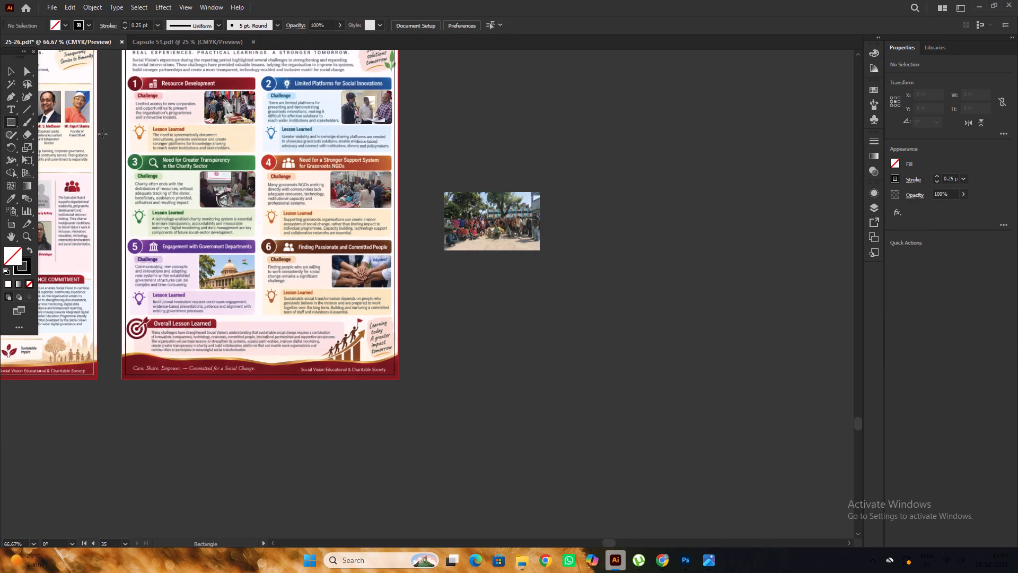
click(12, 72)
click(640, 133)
Duplicate the clipped photo of section 4 onto the empty canvas beside the page and release the copy's clipping mask.
alt+drag(355, 192, 655, 356)
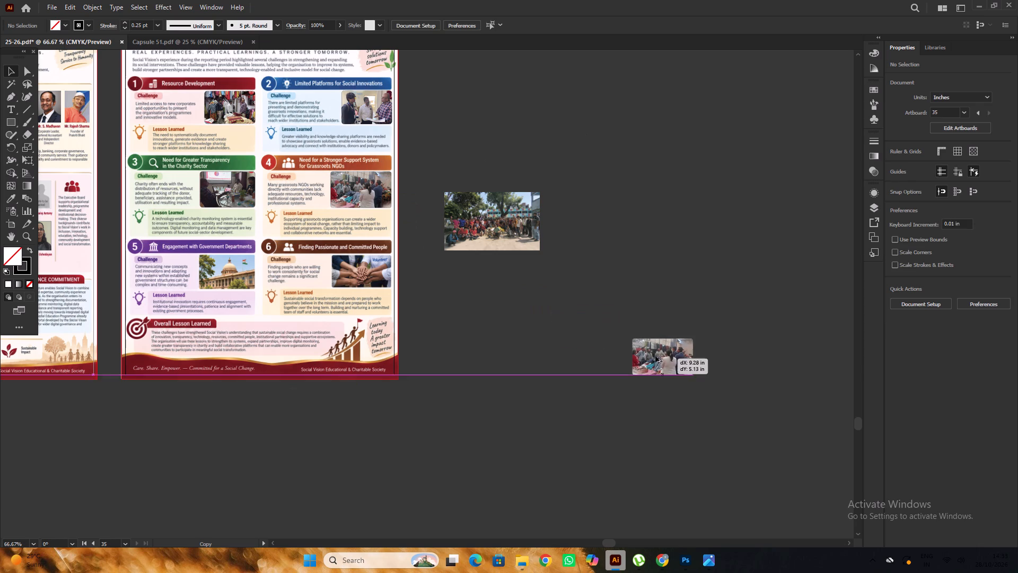
alt+drag(655, 356, 654, 352)
alt+right_click(648, 340)
right_click(674, 349)
click(721, 247)
click(653, 266)
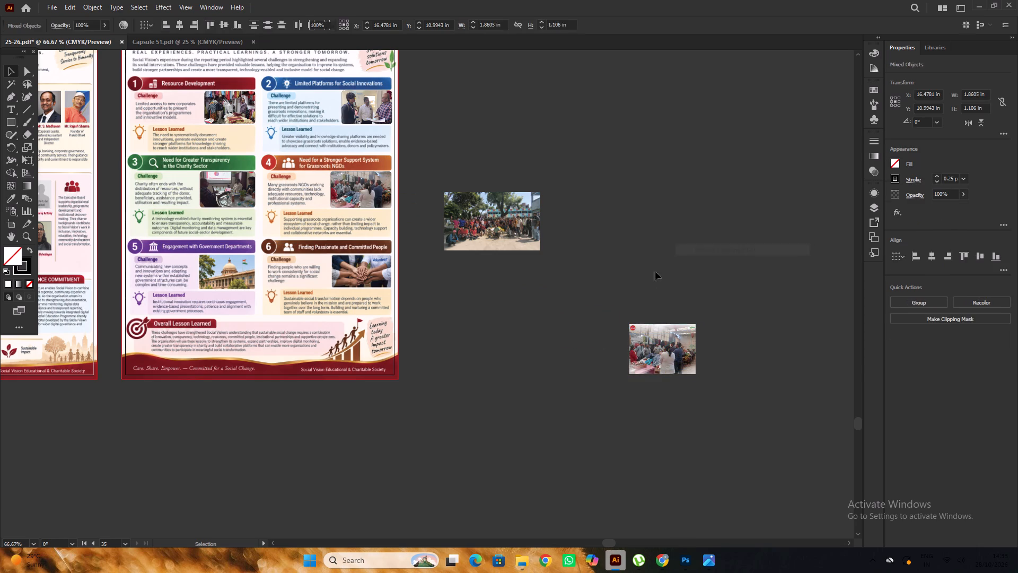
Separate the released rounded rectangle from the copied photo, apply the default white fill and black stroke, and delete the leftover photo.
drag(671, 335, 493, 338)
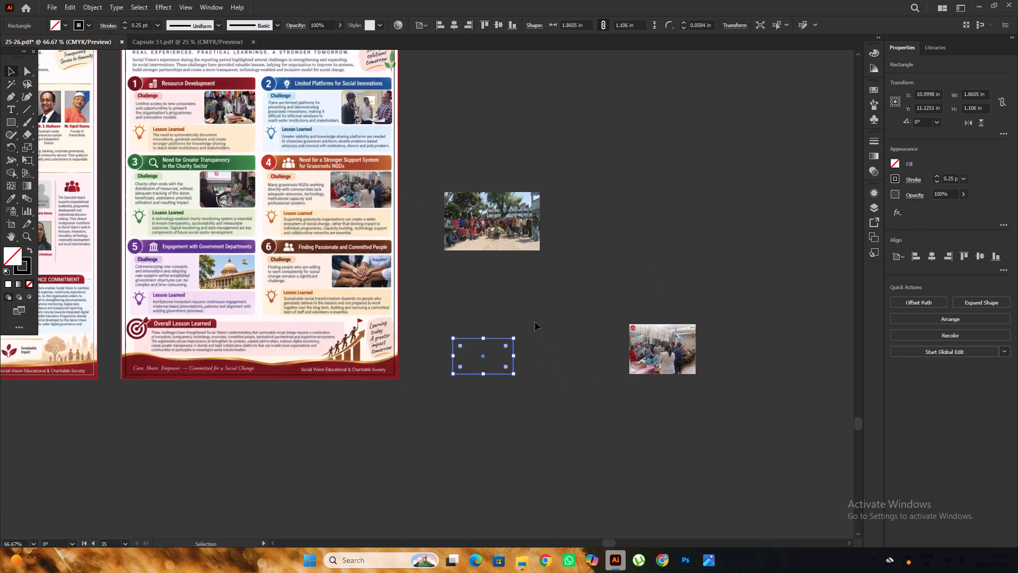
key(d)
click(561, 301)
click(686, 357)
key(Delete)
Move the white rounded rectangle over the section 6 photo, aligned with the outer edge of its heading bar.
drag(500, 359, 482, 350)
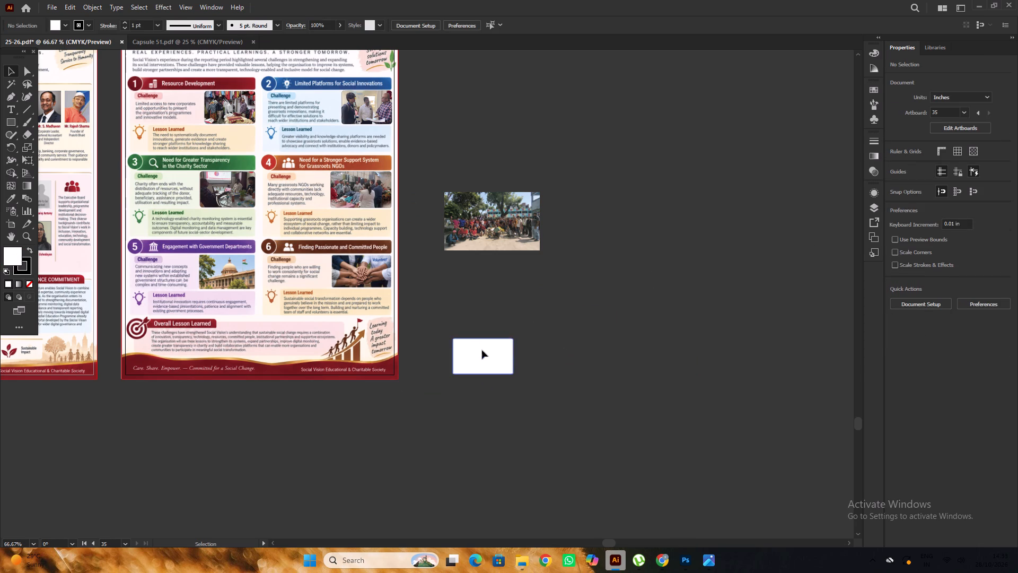
drag(482, 350, 366, 272)
alt+scroll(366, 272, up, 5)
drag(363, 290, 389, 311)
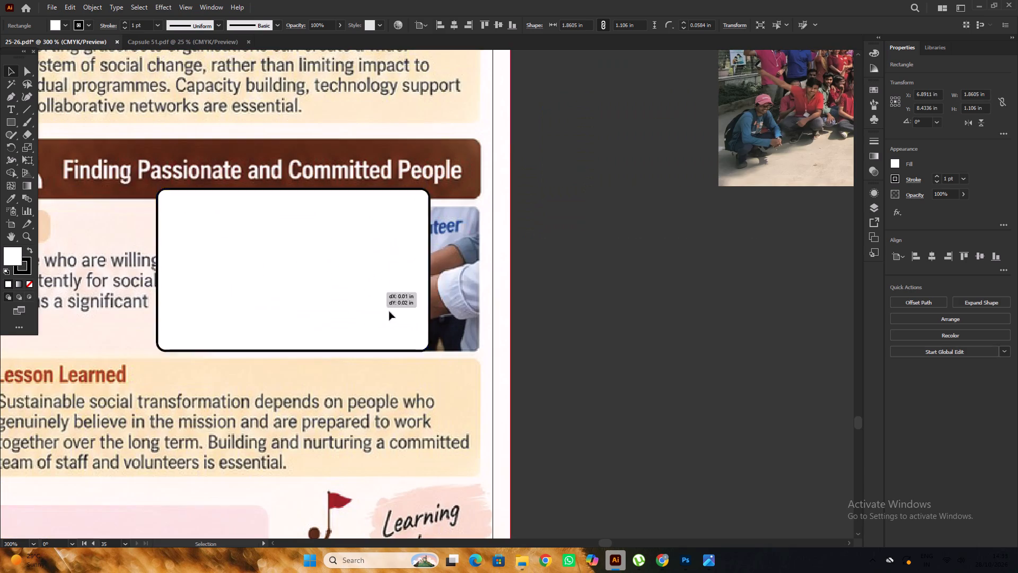
drag(389, 311, 416, 309)
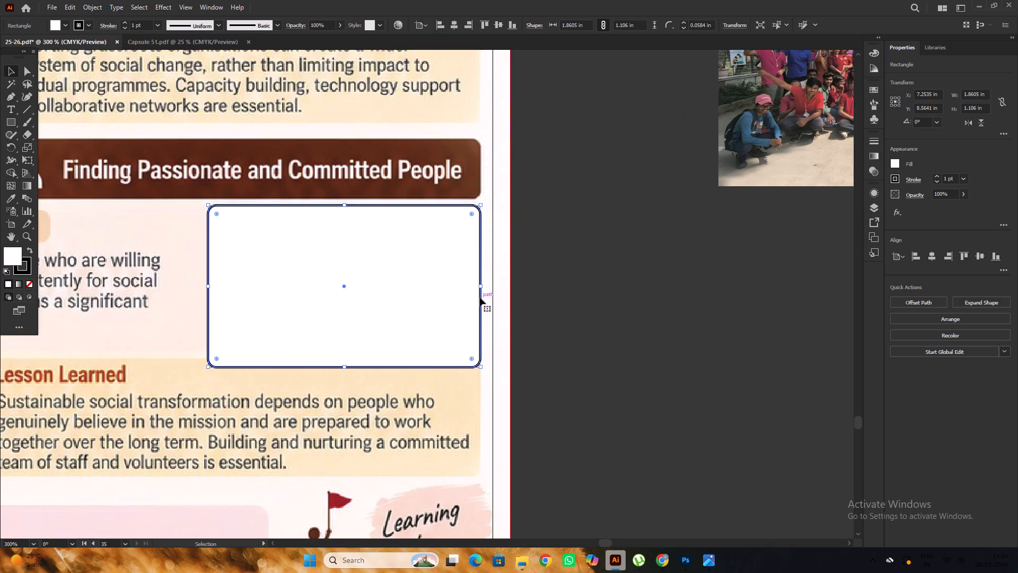
Set the rounded rectangle's stroke weight to 0.5 pt.
triple_click(937, 181)
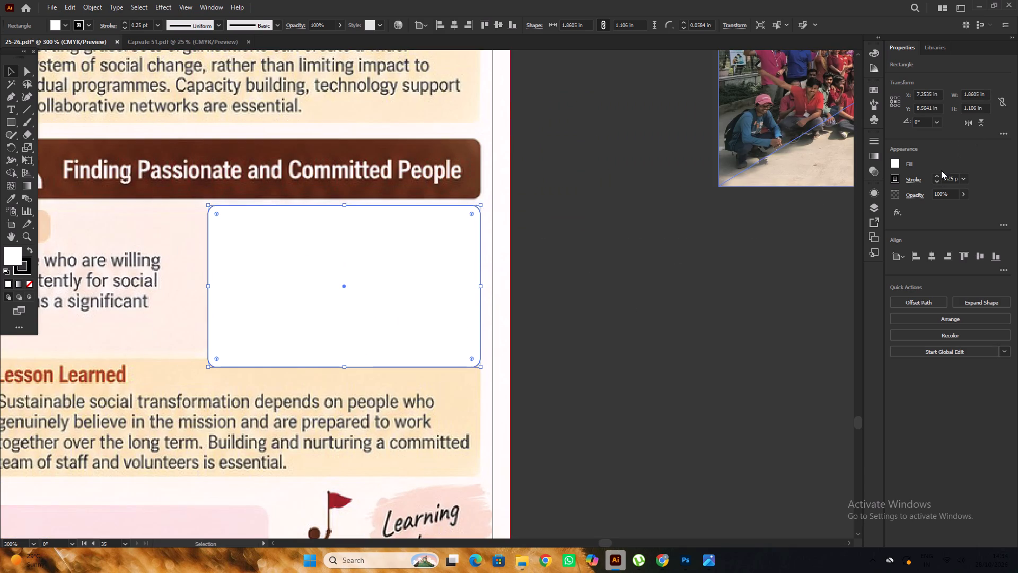
click(935, 177)
click(689, 262)
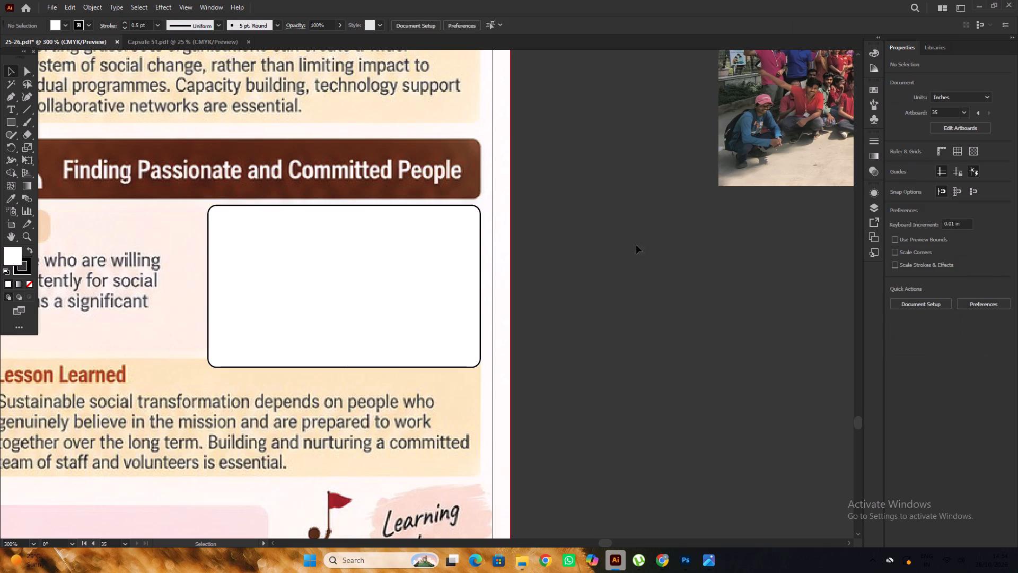
Shorten the rounded rectangle from its bottom edge to a height of 1 in, clearing the Lesson Learned box.
scroll(613, 236, up, 2)
alt+scroll(507, 201, down, 2)
scroll(507, 201, up, 4)
alt+scroll(425, 338, up, 2)
click(433, 316)
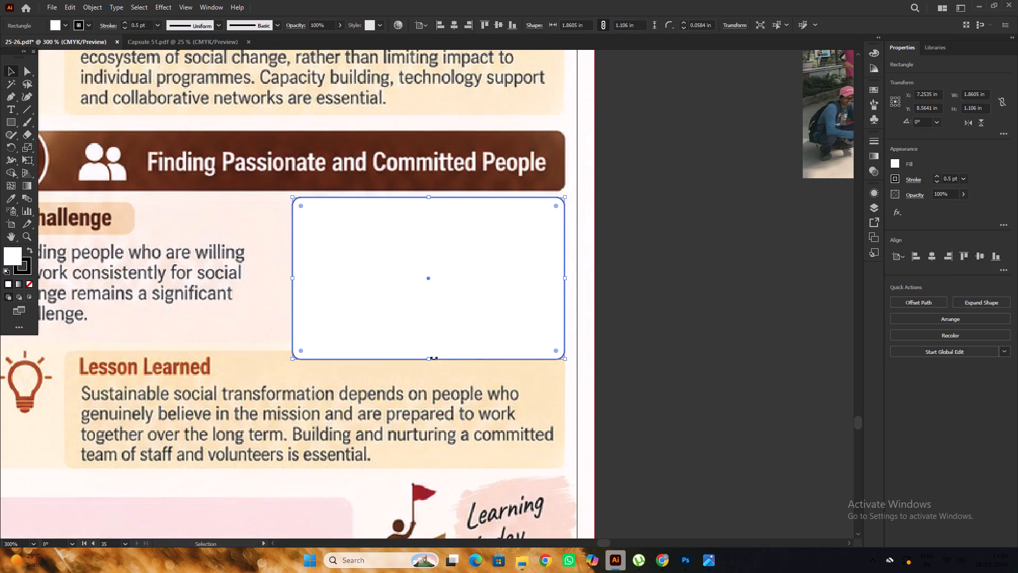
drag(430, 358, 437, 344)
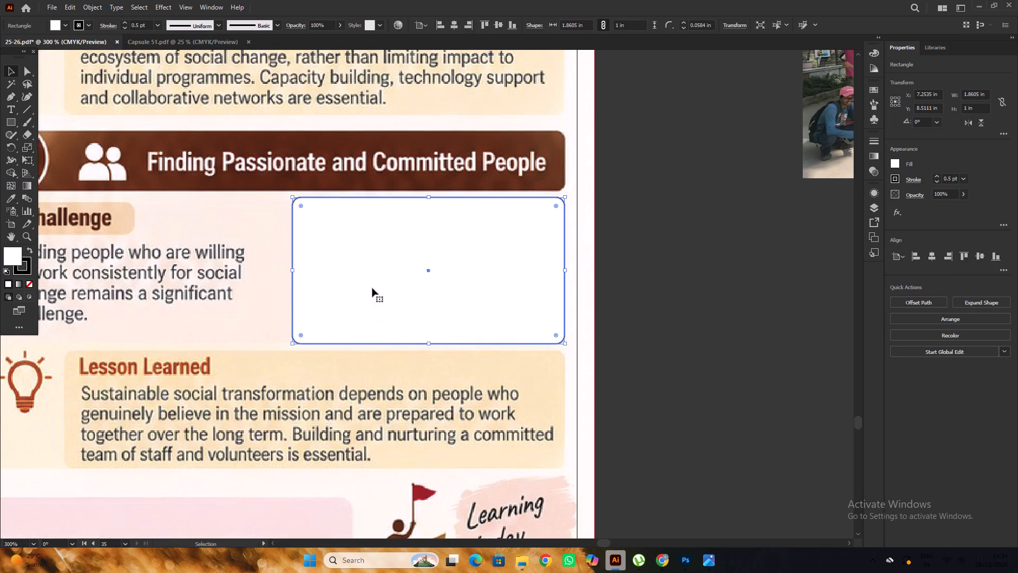
Move the rounded rectangle off the page onto the group photo and bring it to the front.
alt+scroll(371, 287, down, 2)
drag(424, 289, 650, 341)
key(space)
drag(732, 416, 489, 368)
click(506, 359)
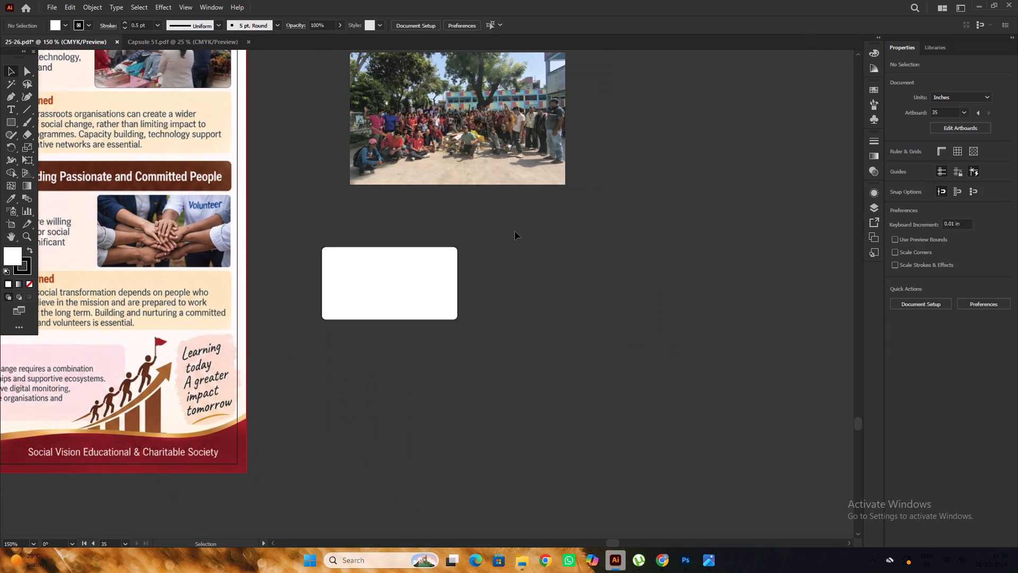
drag(504, 155, 524, 257)
drag(375, 312, 492, 241)
key(ctrl+shift+bracketright)
drag(515, 220, 499, 241)
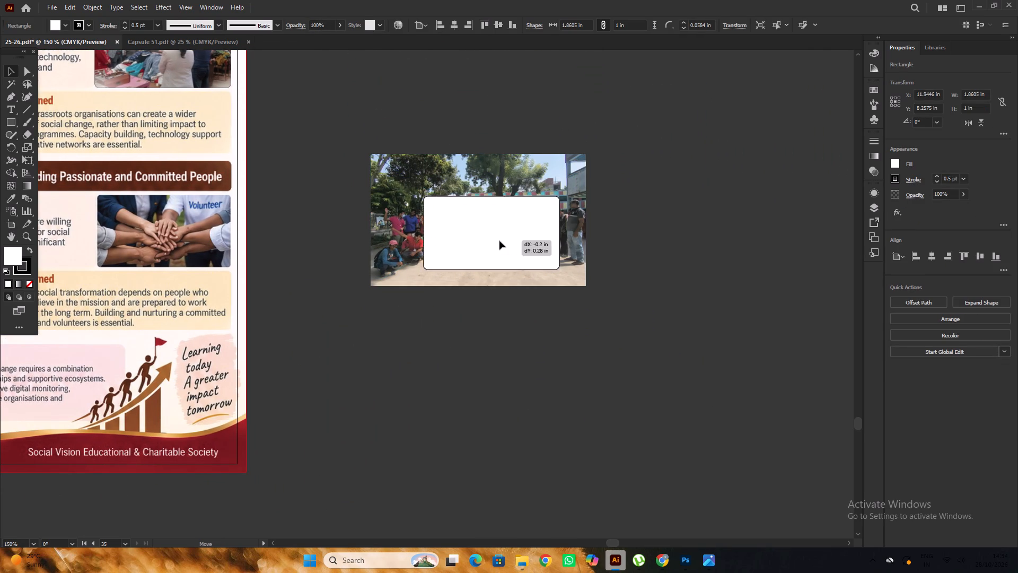
drag(499, 241, 496, 237)
Scale the group photo down to about 1.93 × 1.18 in and position the rounded rectangle within its bounds.
click(580, 177)
alt+click(586, 149)
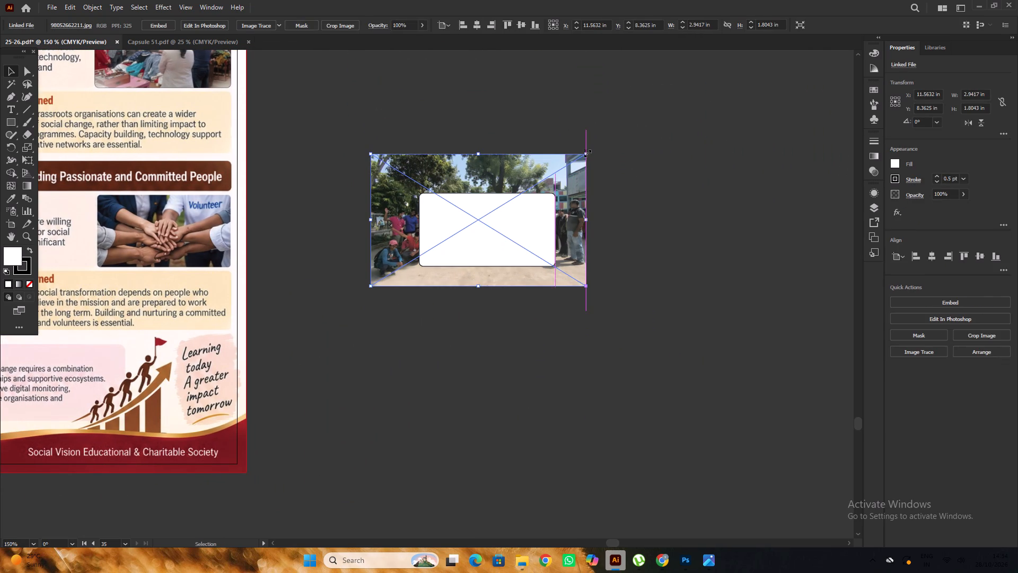
alt+drag(587, 153, 563, 177)
alt+scroll(516, 226, up, 1)
drag(509, 255, 496, 250)
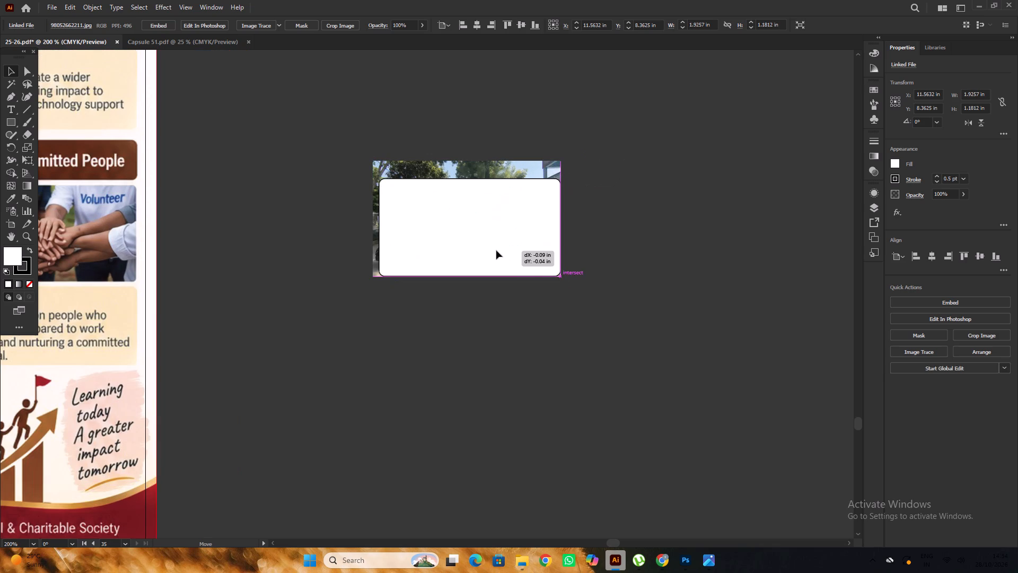
drag(496, 250, 497, 246)
Make a clipping mask from the rounded rectangle and the group photo.
click(612, 216)
drag(600, 211, 477, 302)
right_click(467, 273)
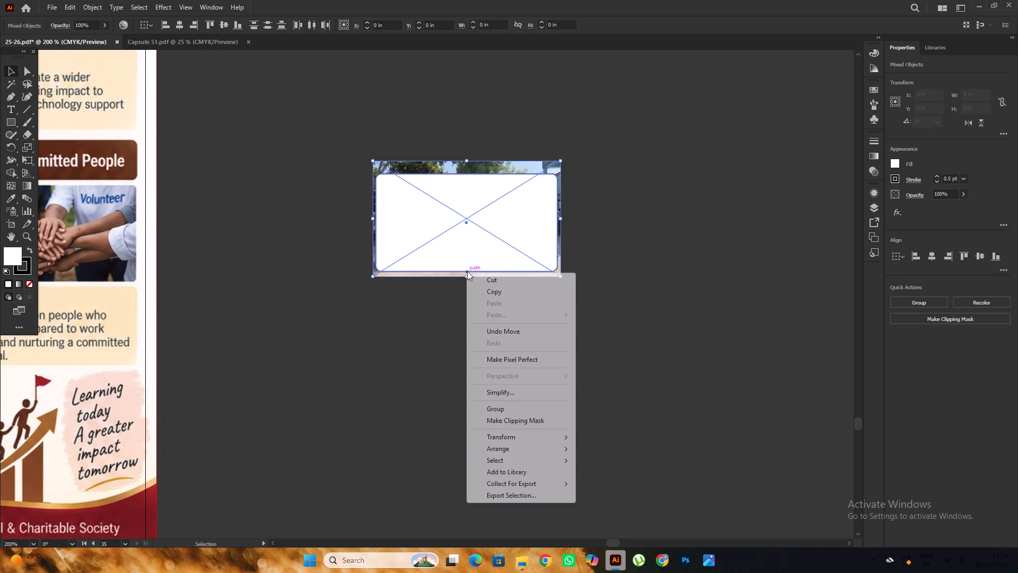
click(519, 418)
click(603, 342)
Give the clipped group photo a 0.5 pt black stroke.
click(464, 224)
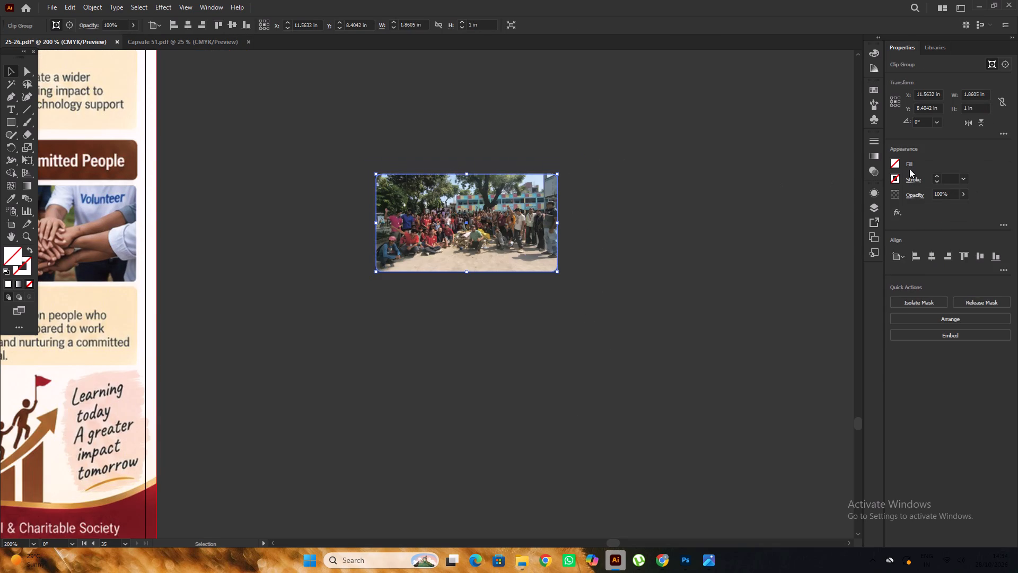
click(933, 177)
double_click(934, 182)
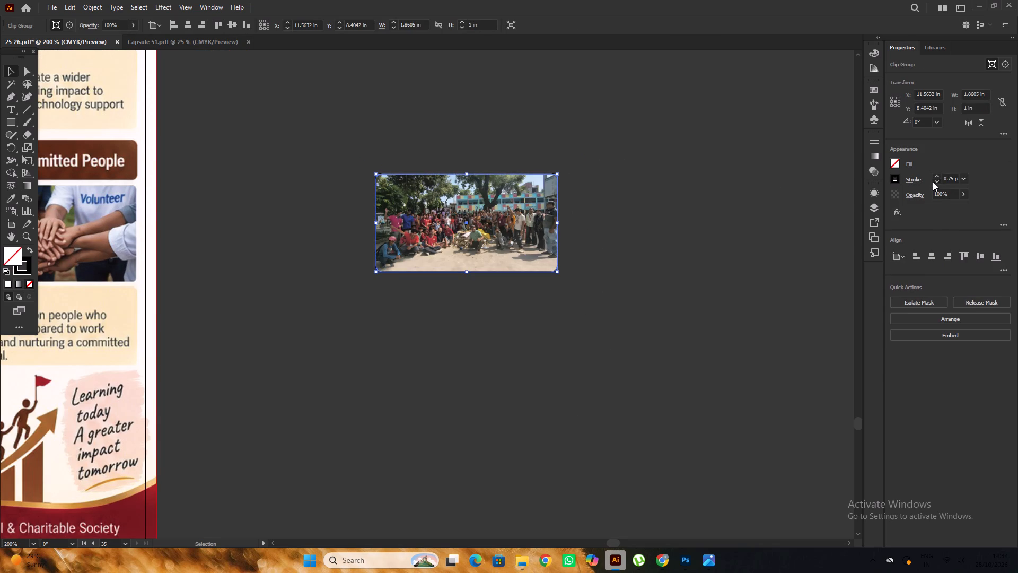
click(747, 195)
Move the clipped group photo onto the page over the old volunteer photo in section 6, fitting it under the section heading.
scroll(754, 183, down, 5)
drag(616, 194, 406, 212)
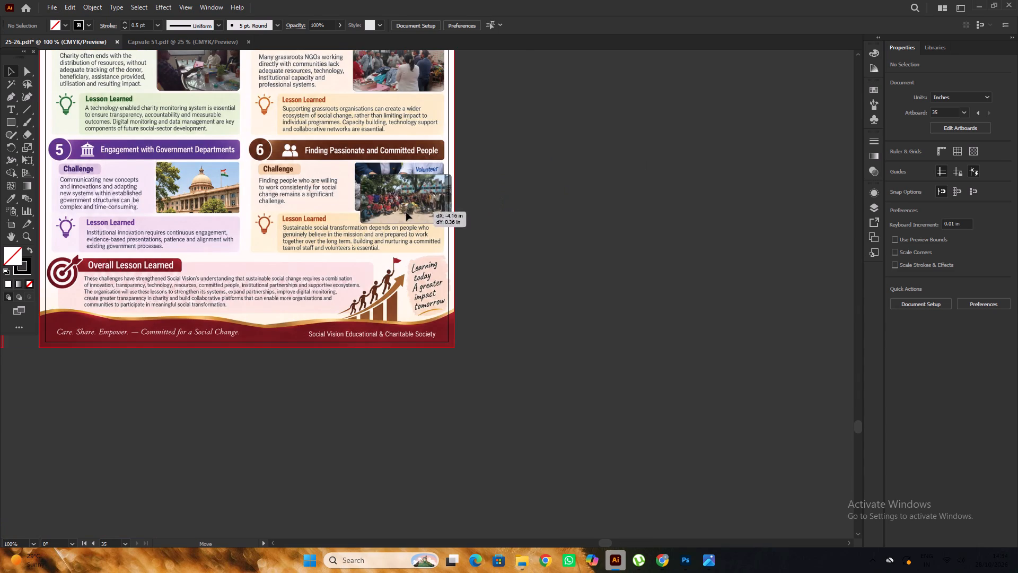
drag(406, 212, 404, 200)
alt+scroll(381, 193, up, 6)
drag(397, 216, 401, 206)
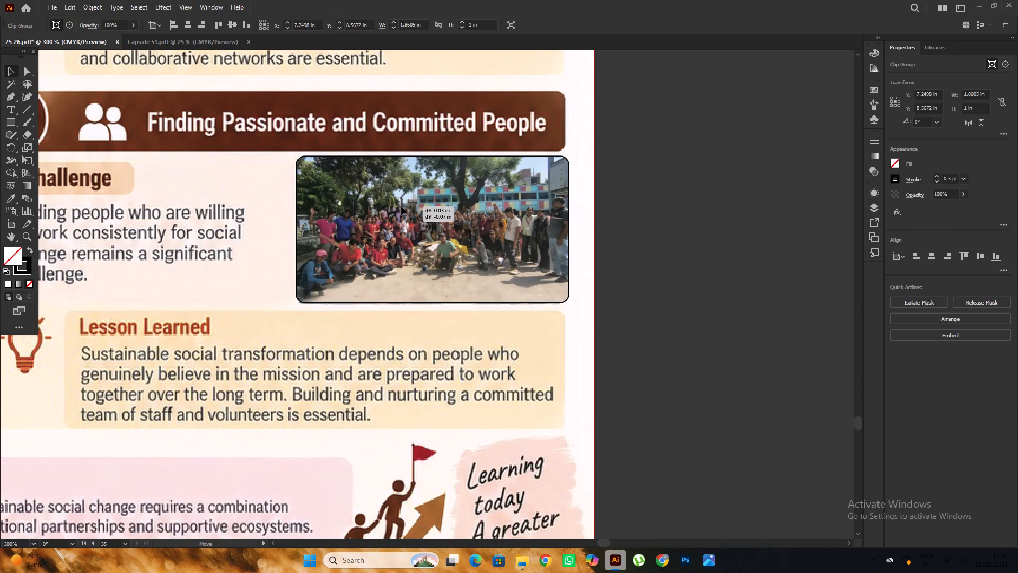
drag(401, 206, 398, 210)
alt+scroll(398, 210, down, 1)
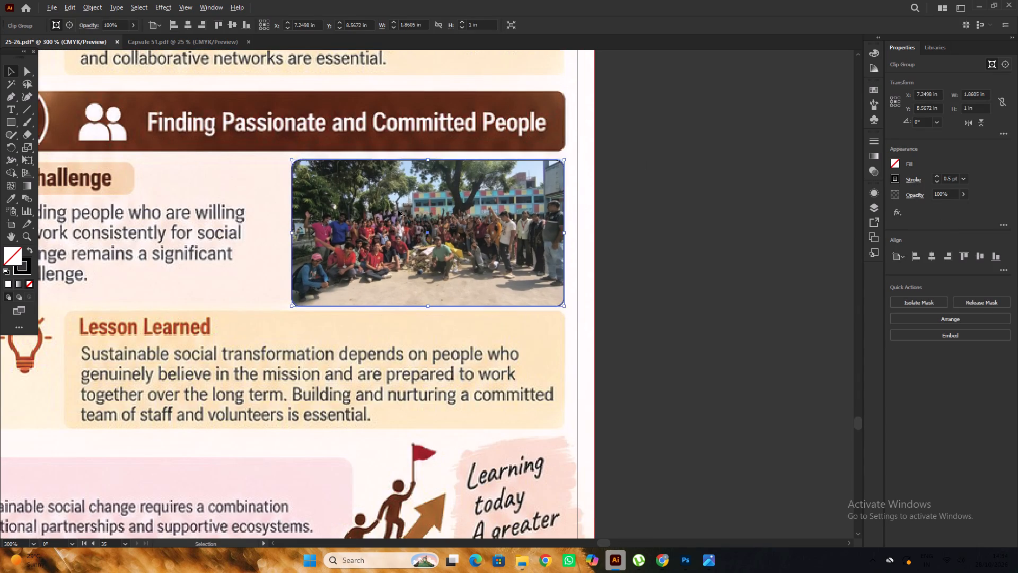
click(615, 214)
Examine the section photos and layout of the Challenges & Lessons Learned page.
alt+scroll(397, 221, up, 3)
alt+scroll(550, 246, down, 5)
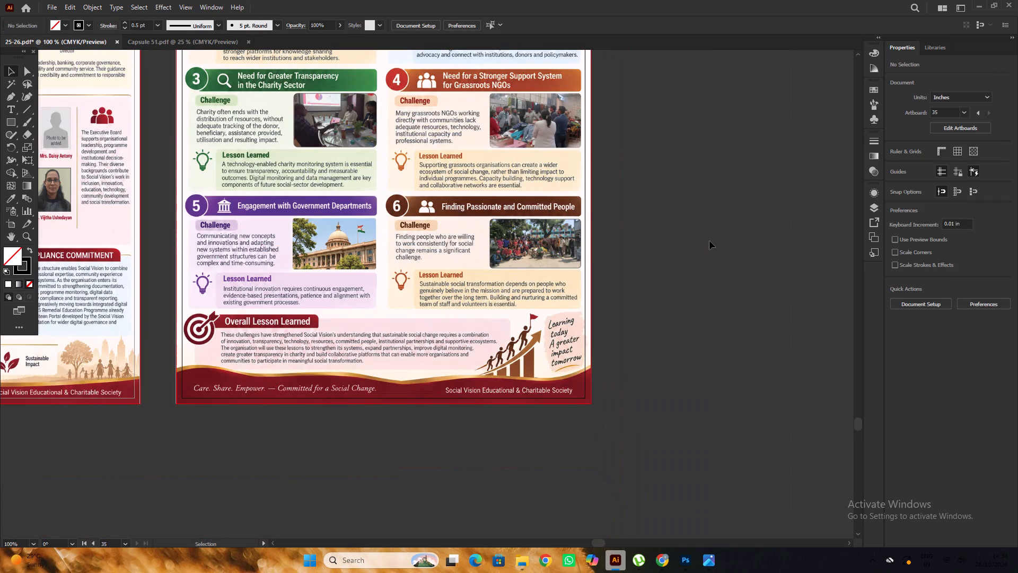
click(709, 241)
scroll(709, 241, up, 4)
alt+scroll(709, 241, down, 2)
key(space)
drag(725, 246, 664, 274)
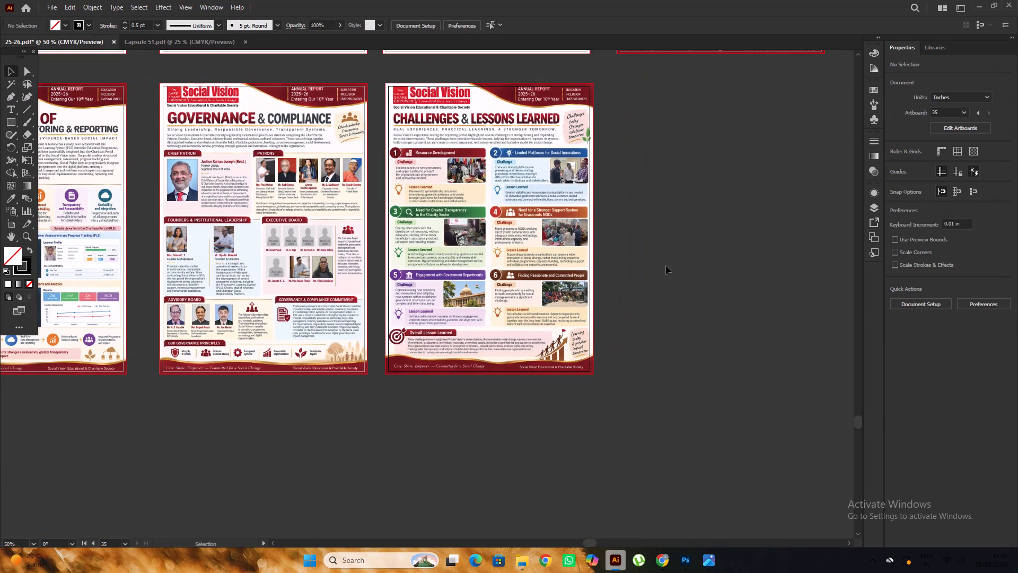
alt+scroll(538, 223, up, 2)
alt+scroll(538, 223, down, 2)
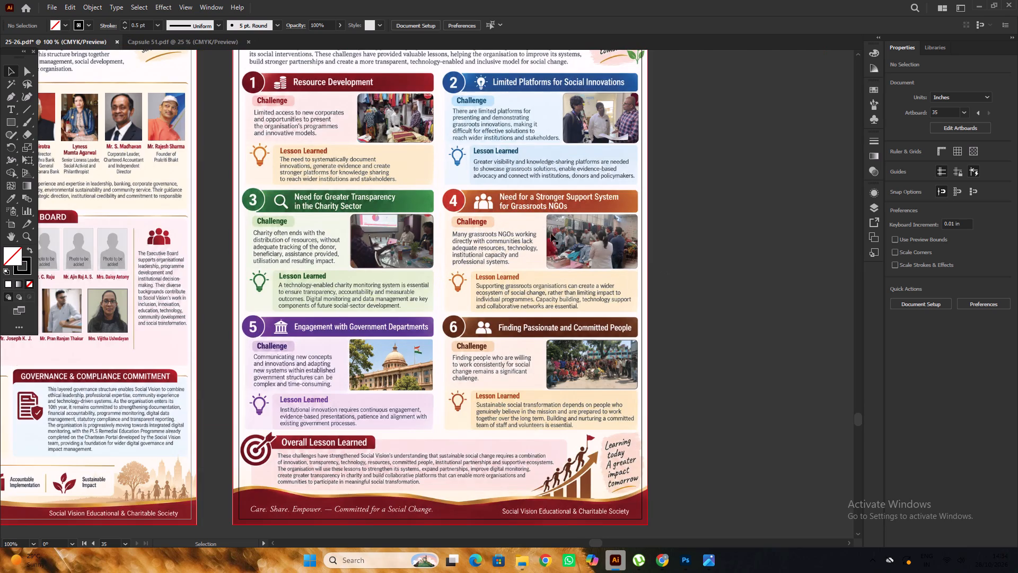
scroll(594, 256, up, 3)
alt+scroll(584, 293, up, 3)
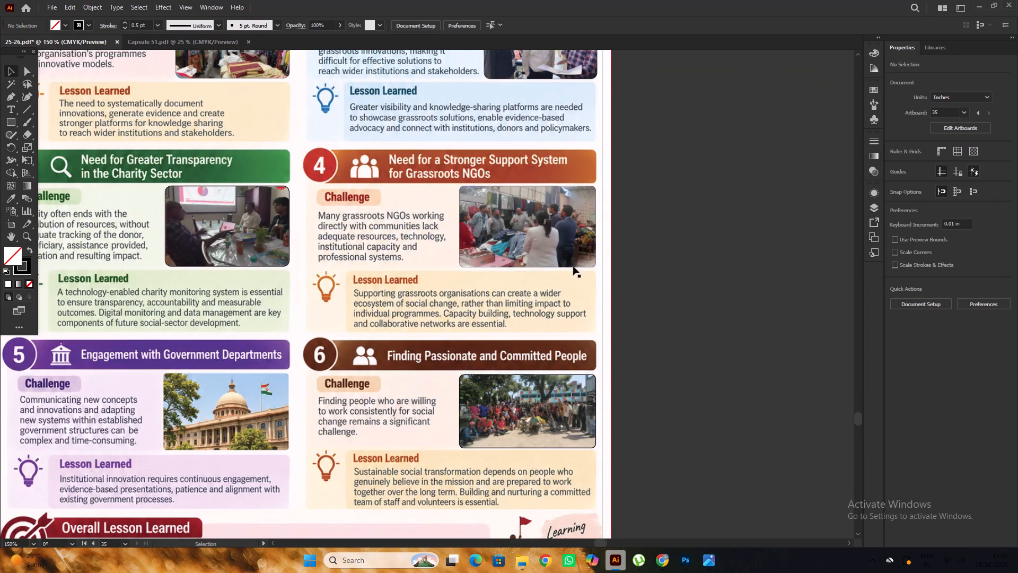
alt+scroll(572, 264, down, 3)
click(716, 264)
Give the five portraits in the Patrons section of the Governance & Compliance page a 0.25 pt black stroke.
alt+scroll(230, 217, up, 3)
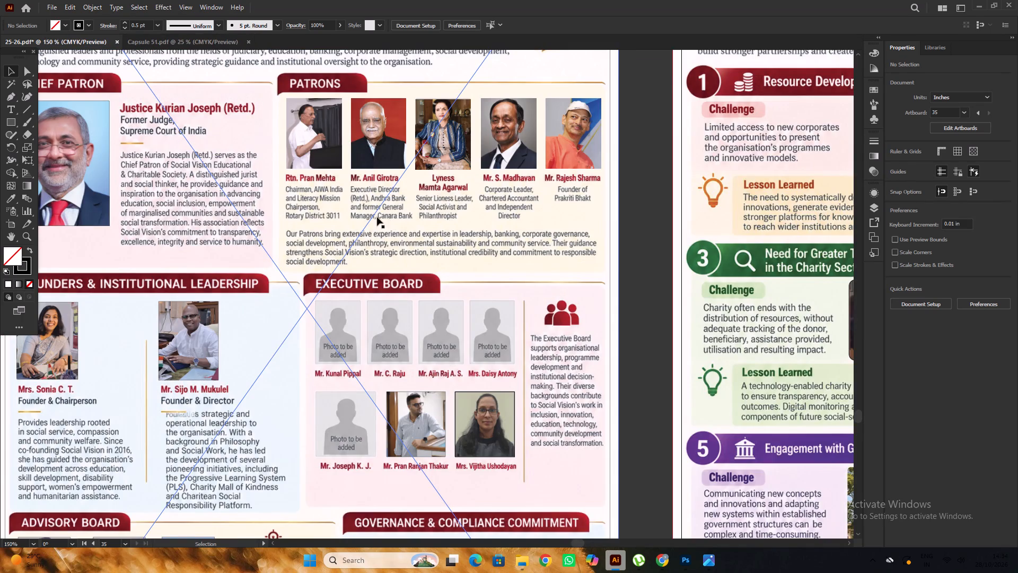
alt+scroll(358, 216, down, 5)
alt+scroll(337, 209, up, 6)
click(357, 188)
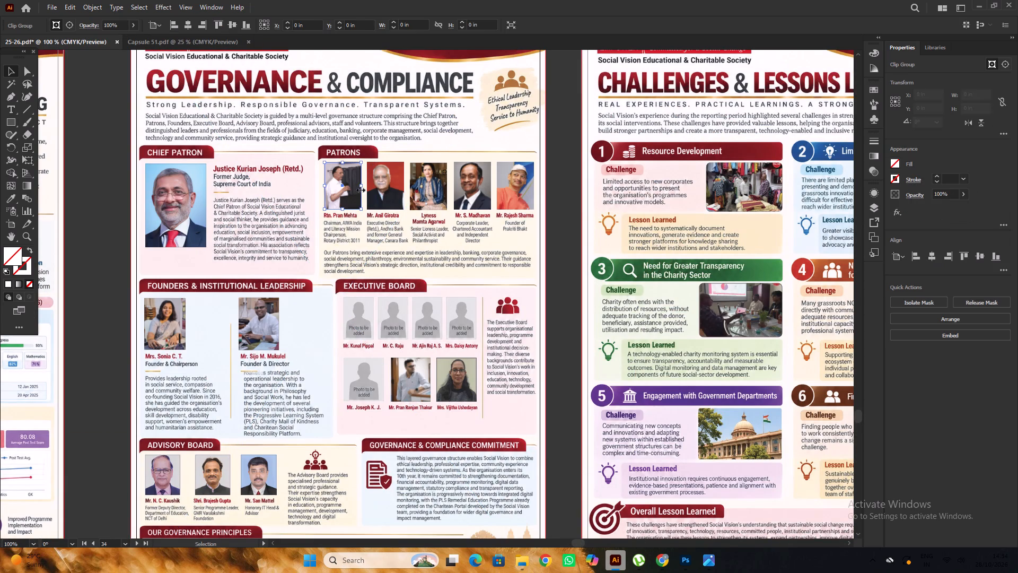
shift+click(387, 191)
shift+click(432, 188)
shift+click(466, 188)
shift+click(517, 190)
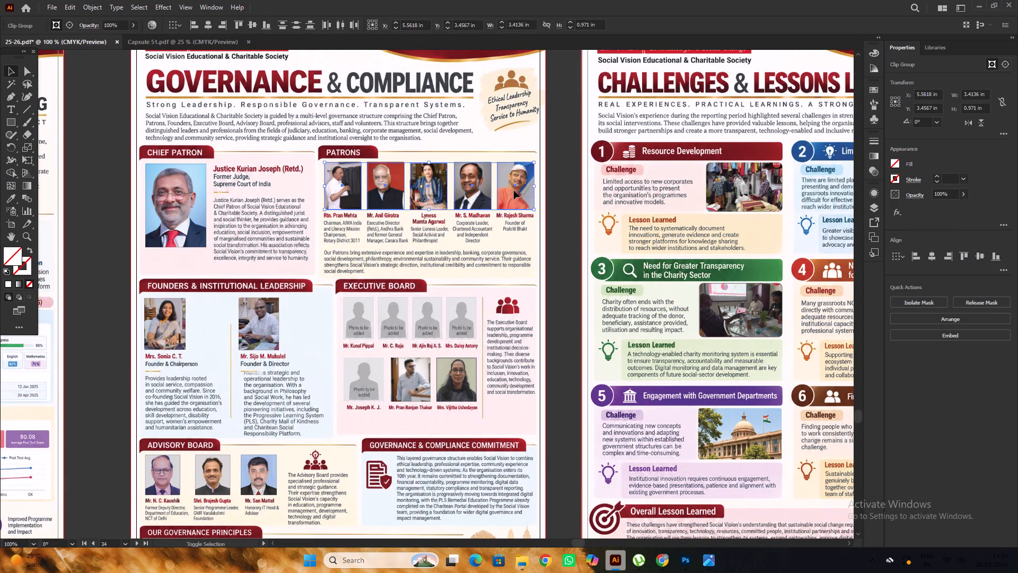
click(936, 175)
click(937, 184)
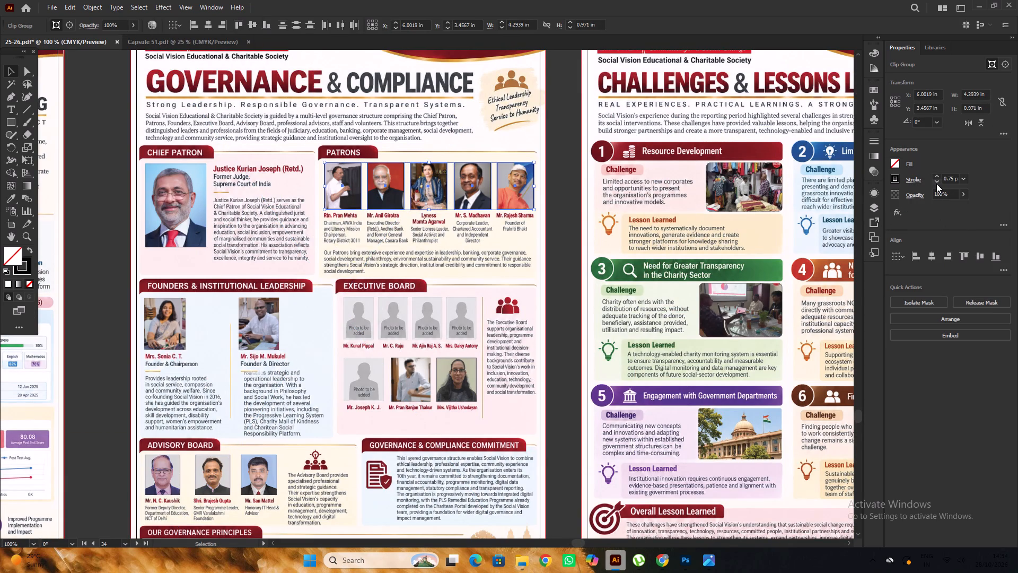
click(936, 184)
click(936, 183)
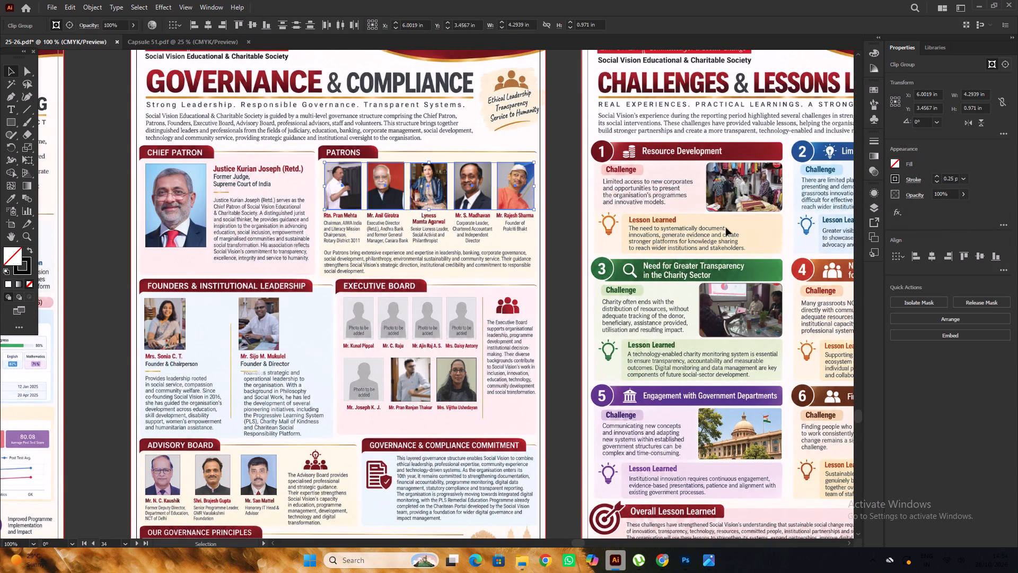
click(572, 234)
alt+scroll(543, 183, up, 4)
alt+scroll(379, 171, down, 2)
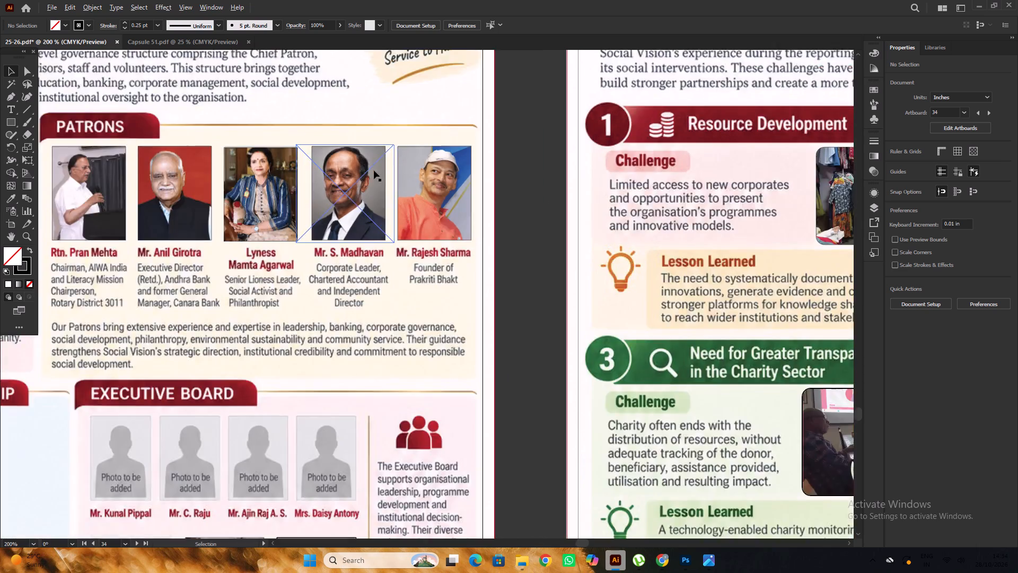
Switch to the PRINT FINAL folder in File Explorer and open the Capsule 52 PDF with Adobe Illustrator 2022.
alt+scroll(374, 170, down, 6)
key(space)
drag(695, 248, 645, 286)
click(650, 271)
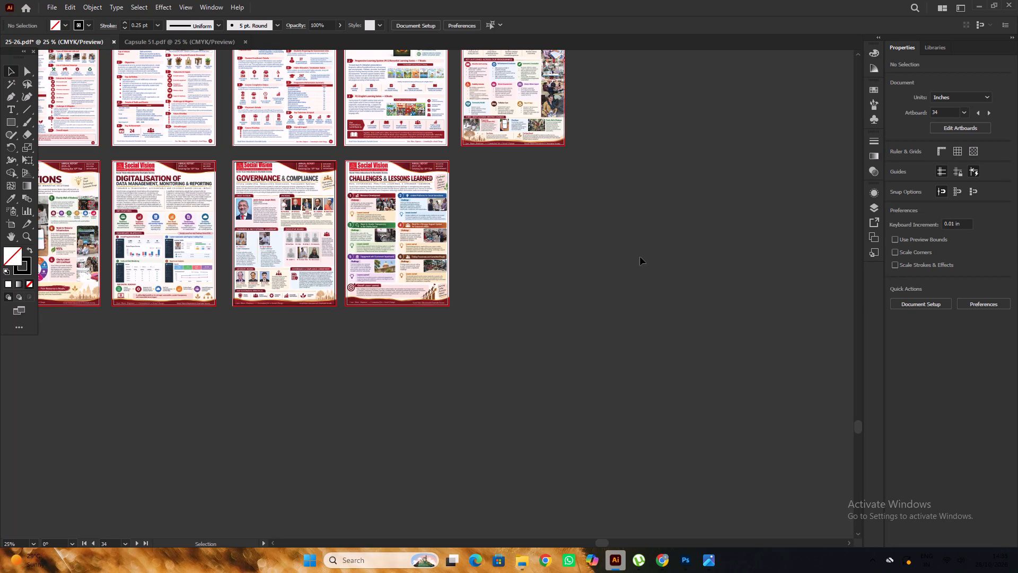
click(977, 4)
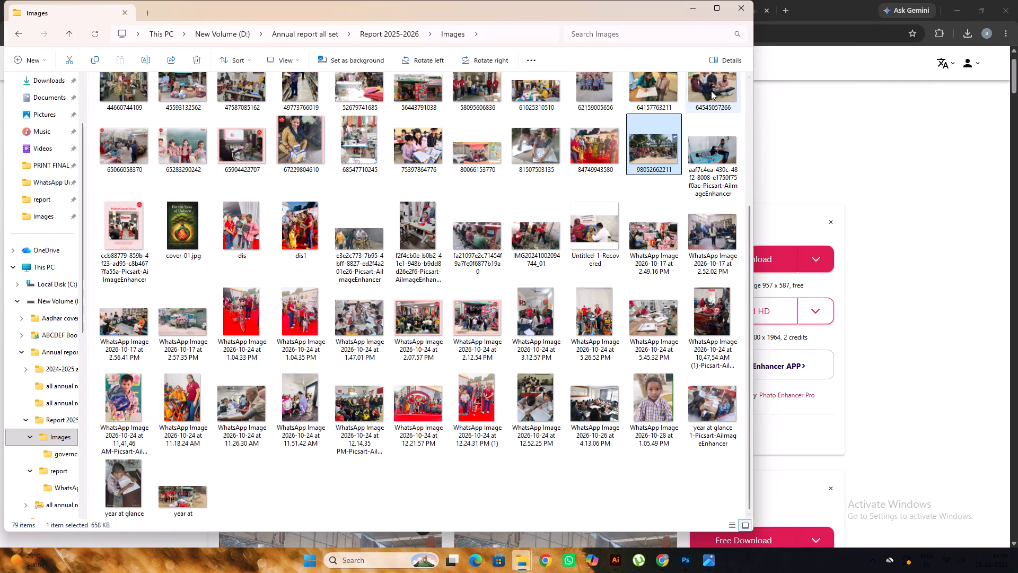
click(689, 9)
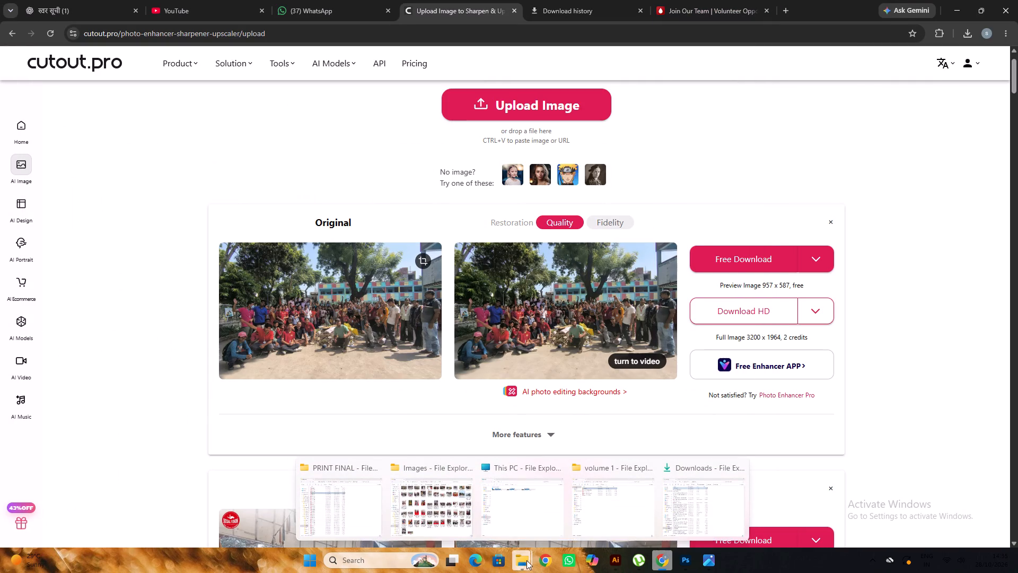
click(321, 502)
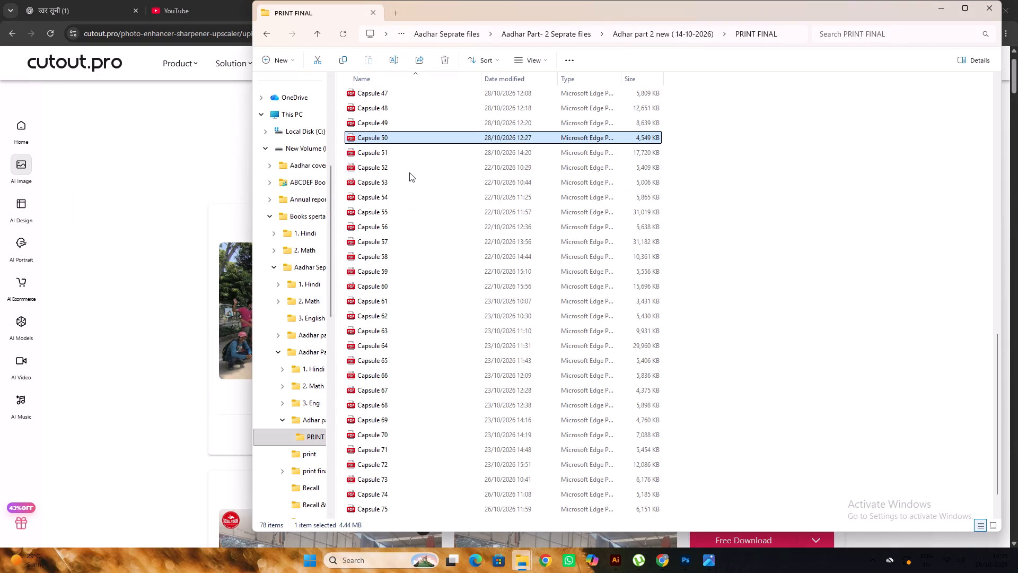
click(409, 167)
right_click(409, 167)
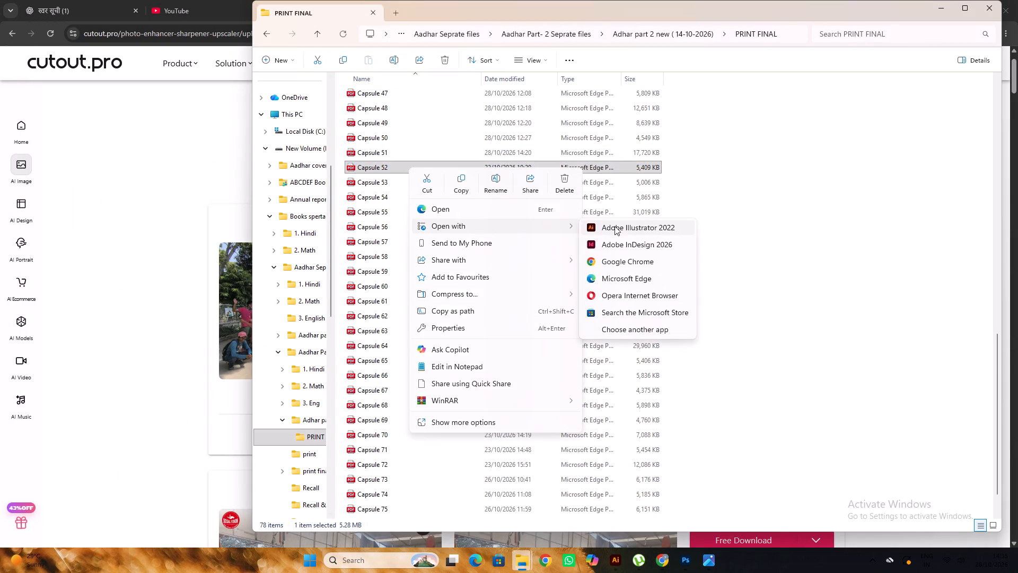
click(615, 226)
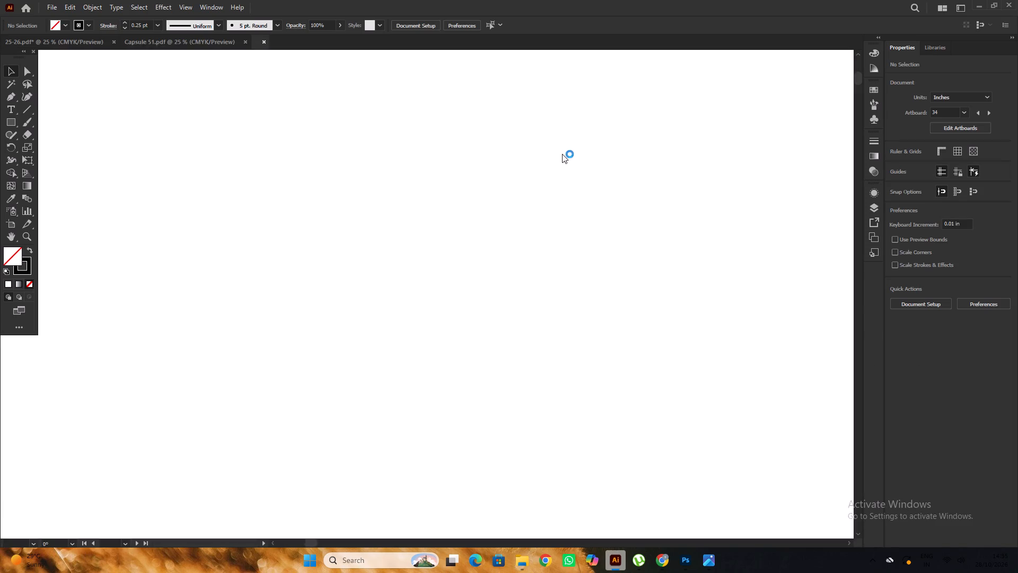
Unlock all locked objects in the Capsule 52 document.
scroll(329, 140, down, 1)
alt+scroll(215, 149, up, 1)
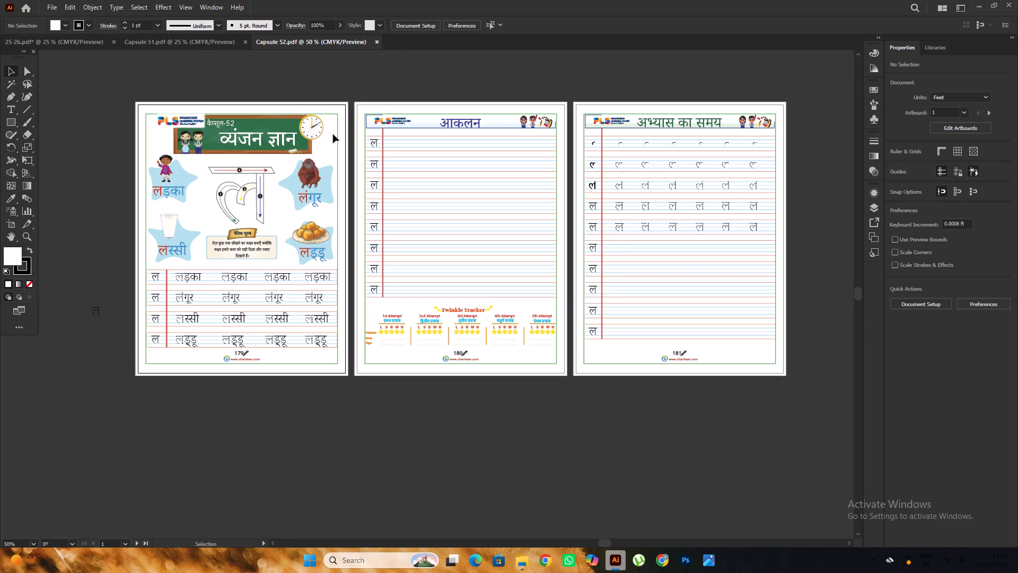
click(338, 134)
key(ctrl+alt+2)
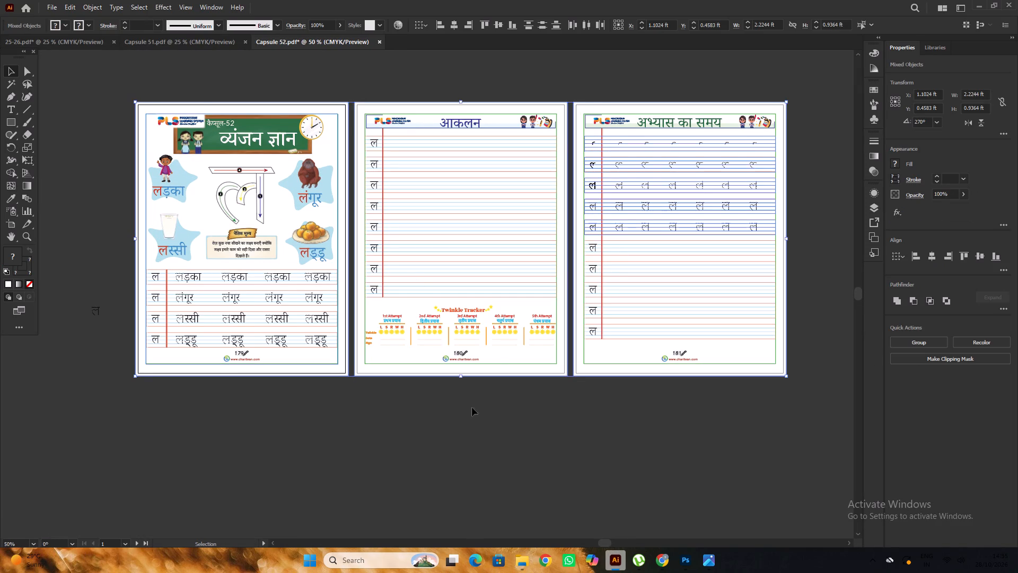
scroll(407, 299, down, 4)
click(399, 380)
Delete the green border rectangle from each of the three Capsule 52 pages.
click(328, 312)
key(Delete)
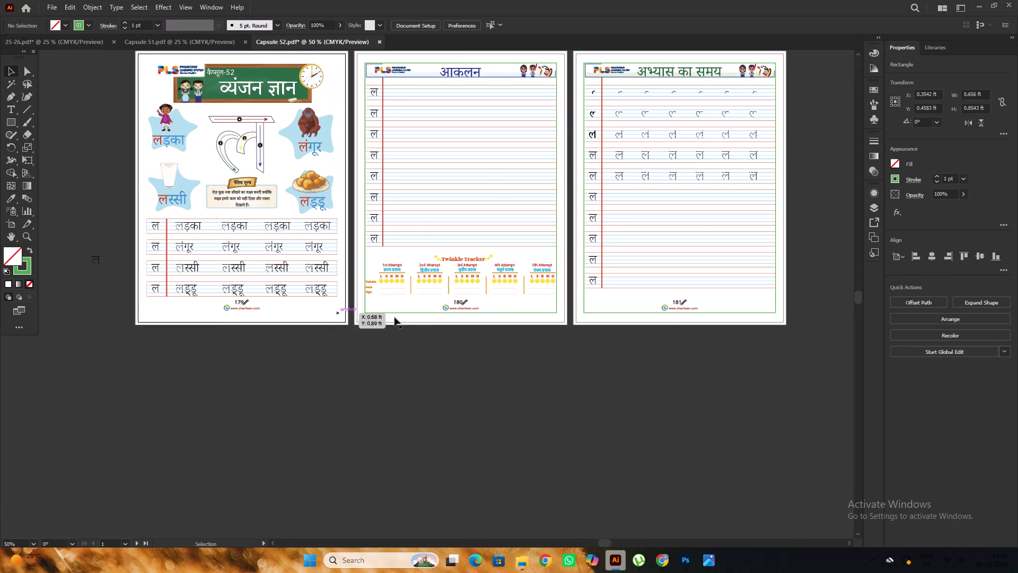
click(418, 310)
click(441, 349)
click(428, 311)
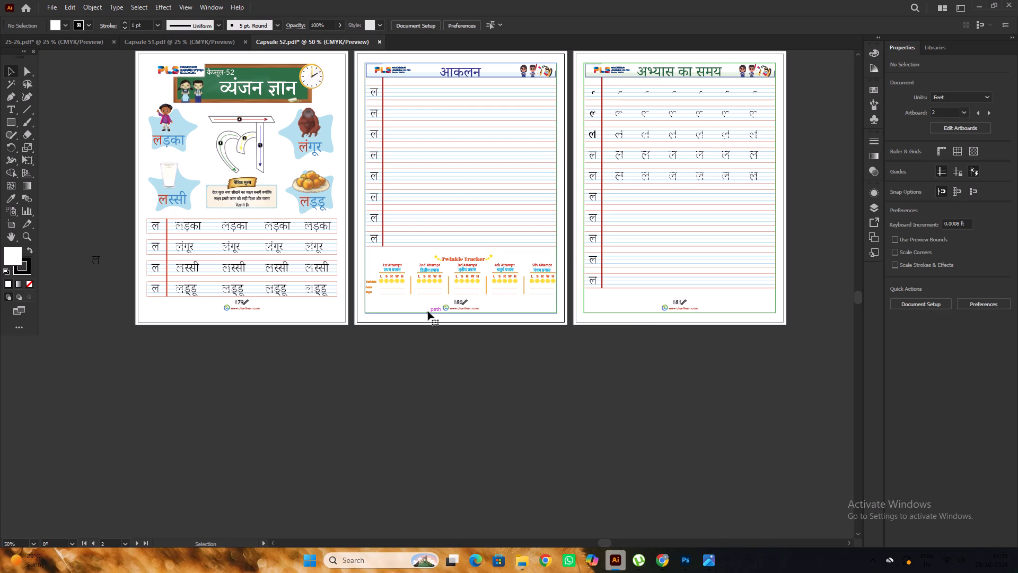
key(Delete)
click(631, 315)
key(Delete)
click(630, 341)
Look over the Capsule 52 pages and check the page numbers at the end of the Capsule 51 document.
scroll(630, 314, up, 2)
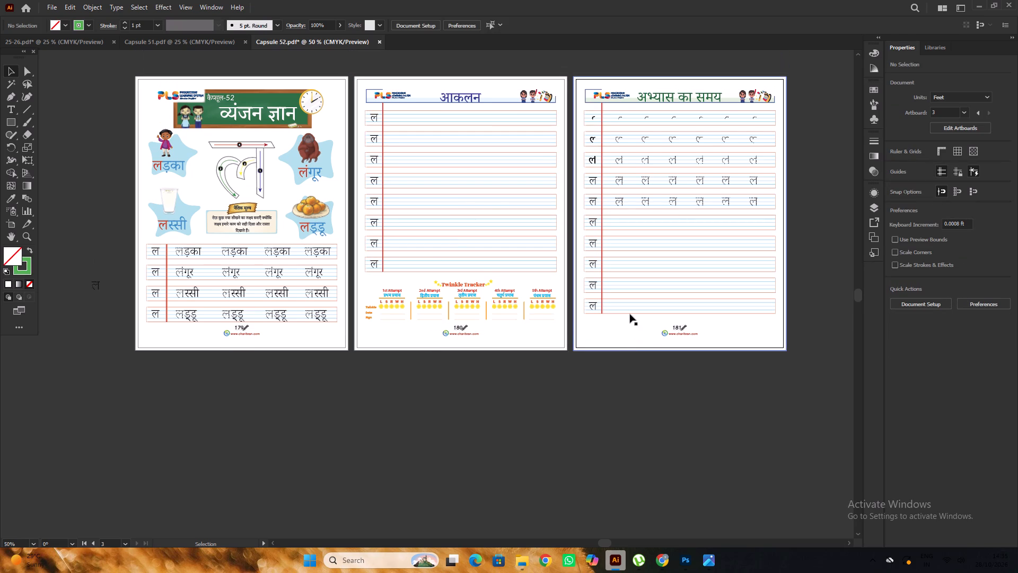
alt+scroll(305, 179, up, 2)
alt+scroll(461, 177, down, 1)
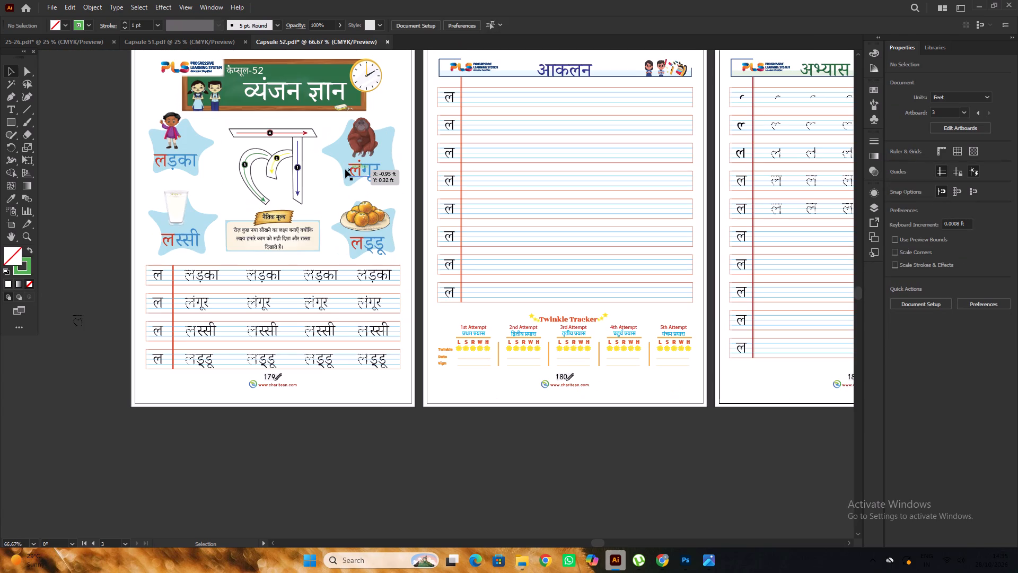
scroll(345, 169, down, 7)
scroll(276, 246, up, 1)
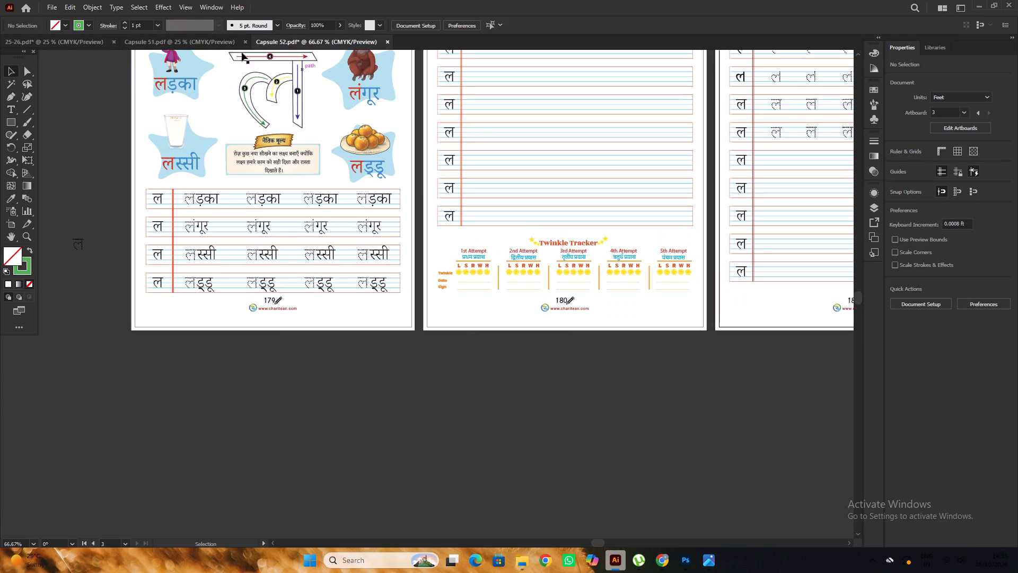
click(197, 38)
alt+scroll(562, 327, up, 6)
alt+scroll(563, 321, down, 3)
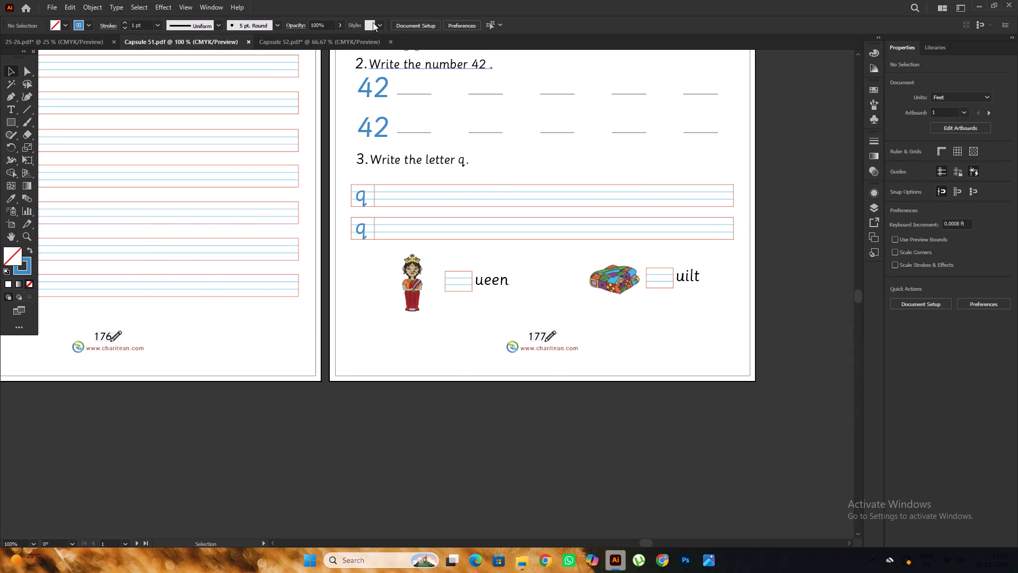
Change the page number on the first Capsule 52 page to 178.
click(365, 44)
alt+scroll(256, 323, up, 4)
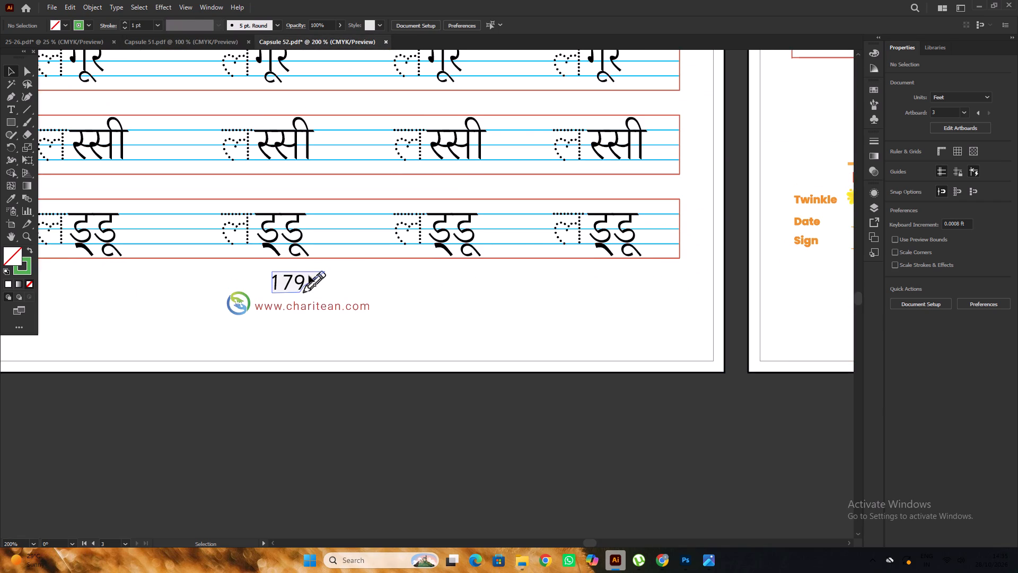
key(t)
drag(302, 276, 292, 285)
text(98)
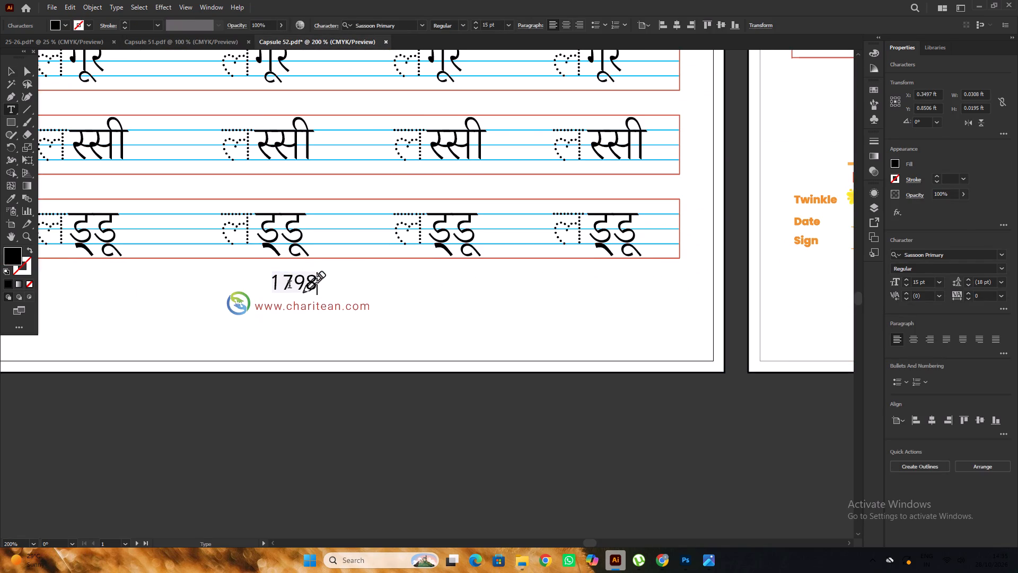
key(BackSpace)
key(BackSpace)
key(8)
Change the page numbers on the second and third Capsule 52 pages to 179 and 180.
alt+scroll(229, 279, down, 2)
alt+scroll(706, 270, up, 2)
drag(698, 292, 682, 304)
text(79)
alt+scroll(365, 282, down, 4)
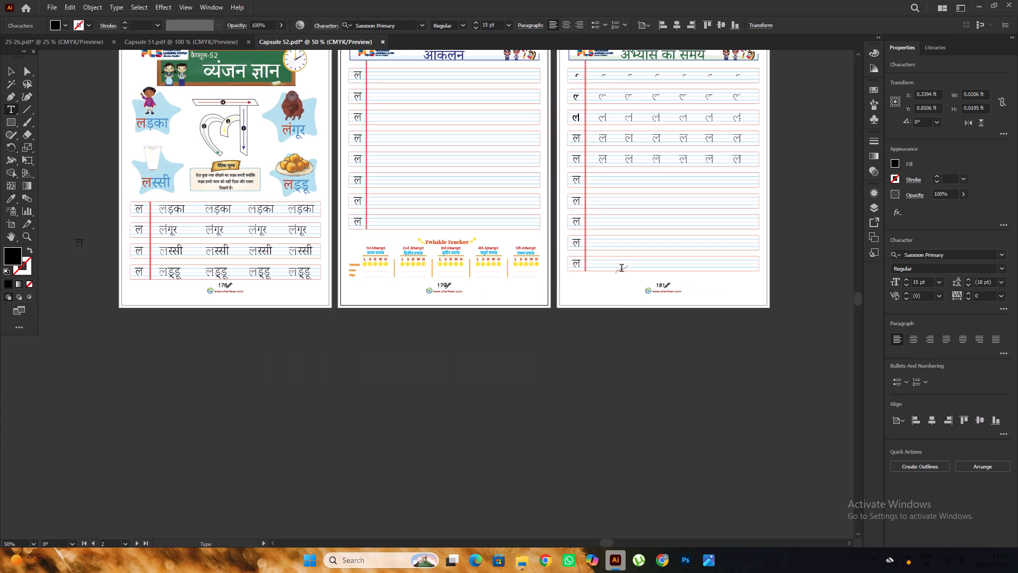
alt+scroll(659, 270, up, 4)
drag(659, 292, 645, 300)
key(0)
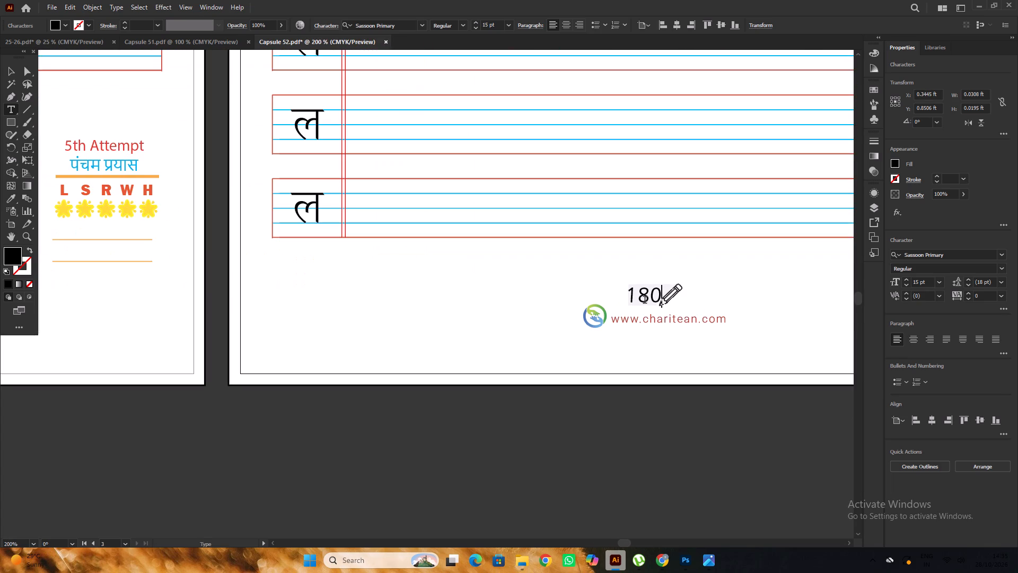
alt+scroll(640, 303, down, 7)
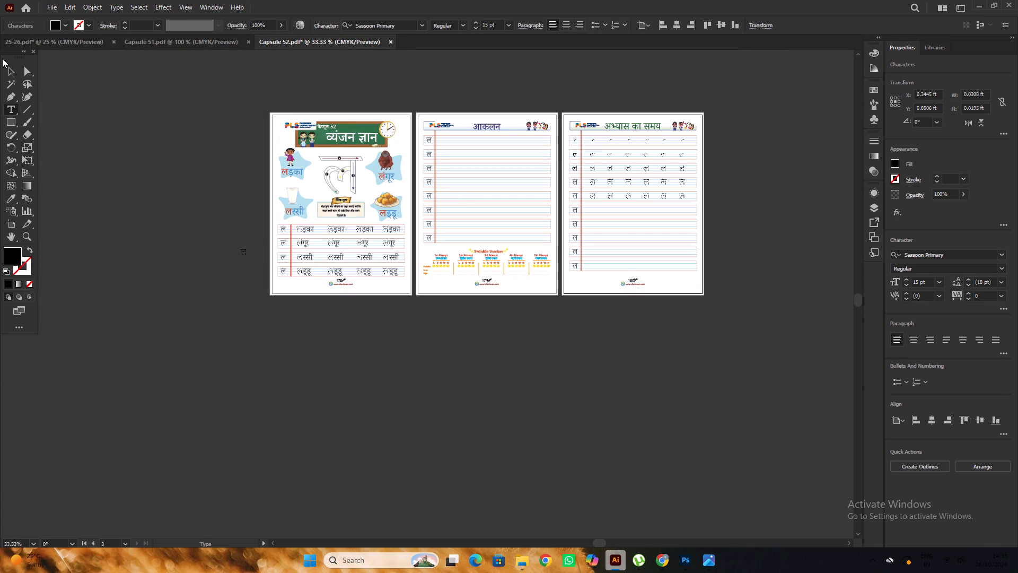
click(10, 71)
click(115, 103)
Place a copy of the नैतिक मूल्य paragraph on the empty canvas beside the first page.
alt+scroll(307, 264, up, 3)
click(308, 212)
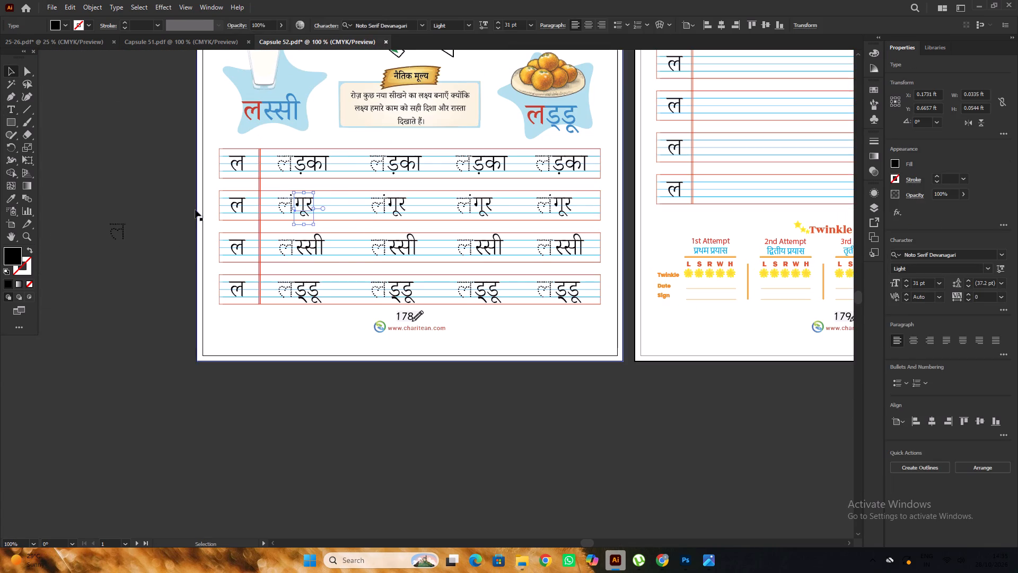
double_click(192, 207)
alt+scroll(265, 255, down, 2)
scroll(265, 255, up, 4)
drag(344, 233, 168, 282)
alt+click(195, 235)
Convert the नैतिक मूल्य paragraph in the first Capsule 52 page's box to outlines.
alt+scroll(344, 245, up, 2)
click(356, 235)
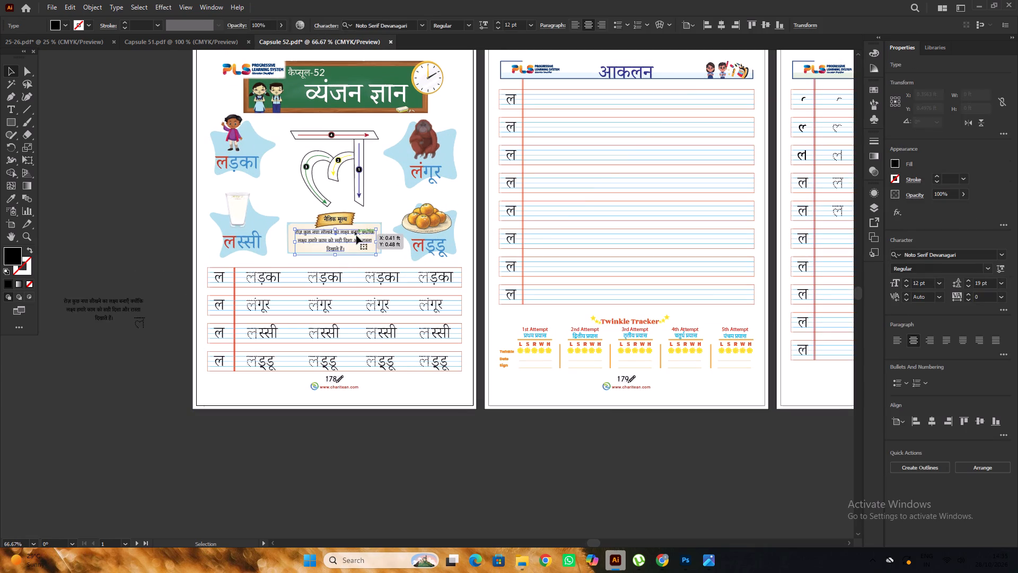
key(ctrl+shift+o)
double_click(133, 190)
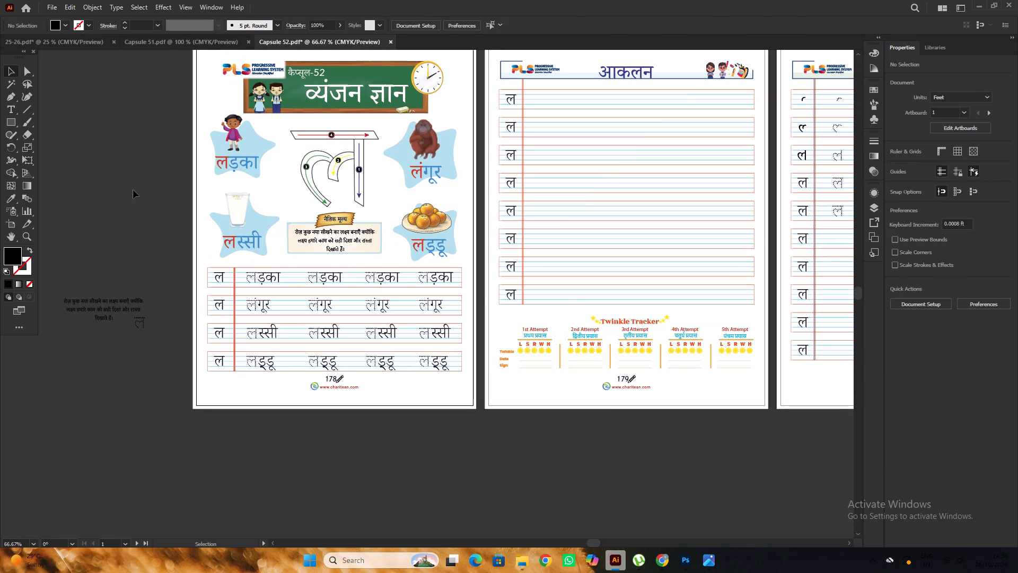
Save the Capsule 52 document.
alt+scroll(323, 246, up, 2)
alt+scroll(319, 236, down, 5)
click(530, 376)
key(space)
drag(554, 355, 527, 386)
key(ctrl+s)
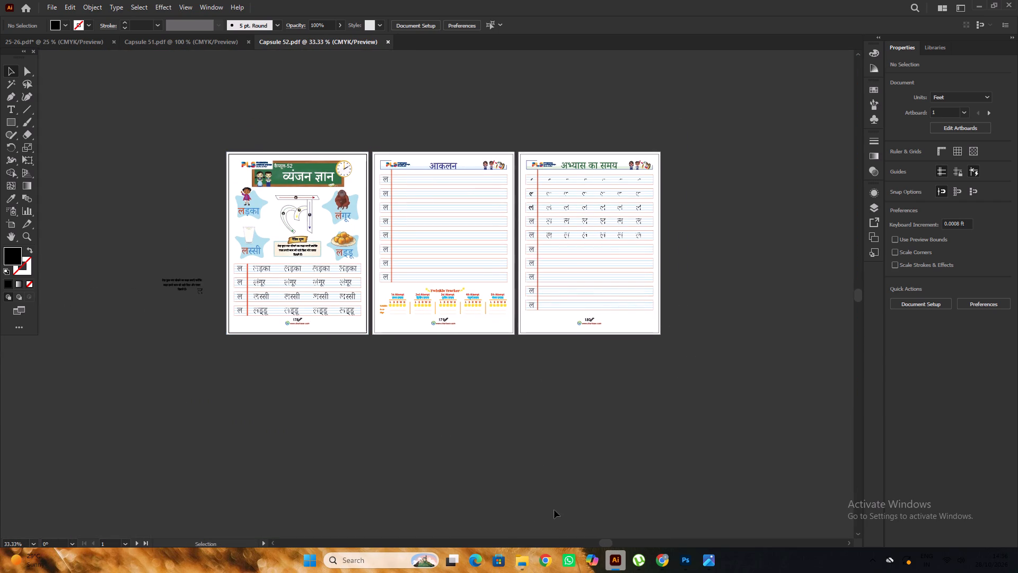
Open the Capsule 53 PDF from the PRINT FINAL folder in Adobe Illustrator 2022.
click(320, 496)
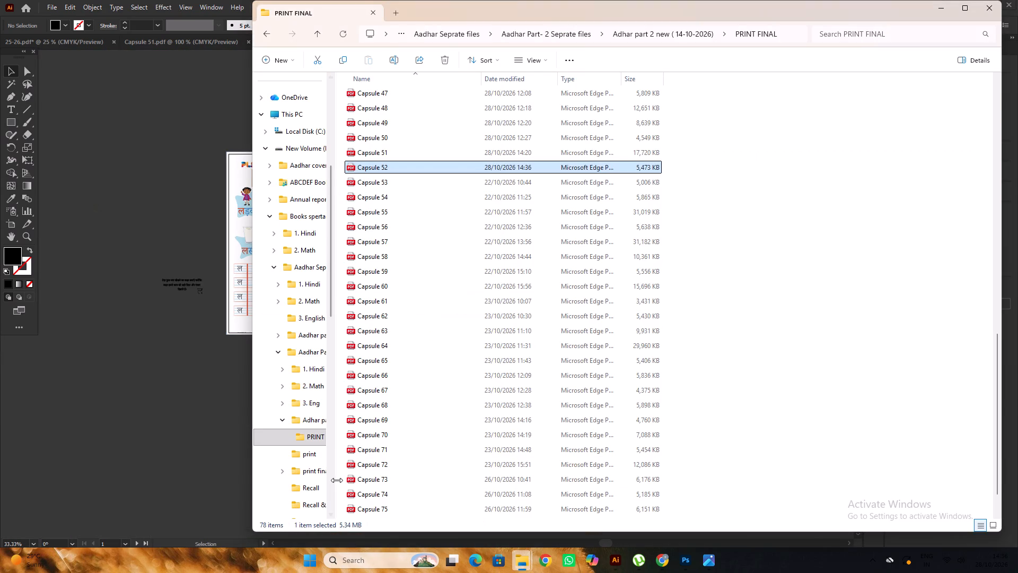
click(392, 184)
right_click(392, 184)
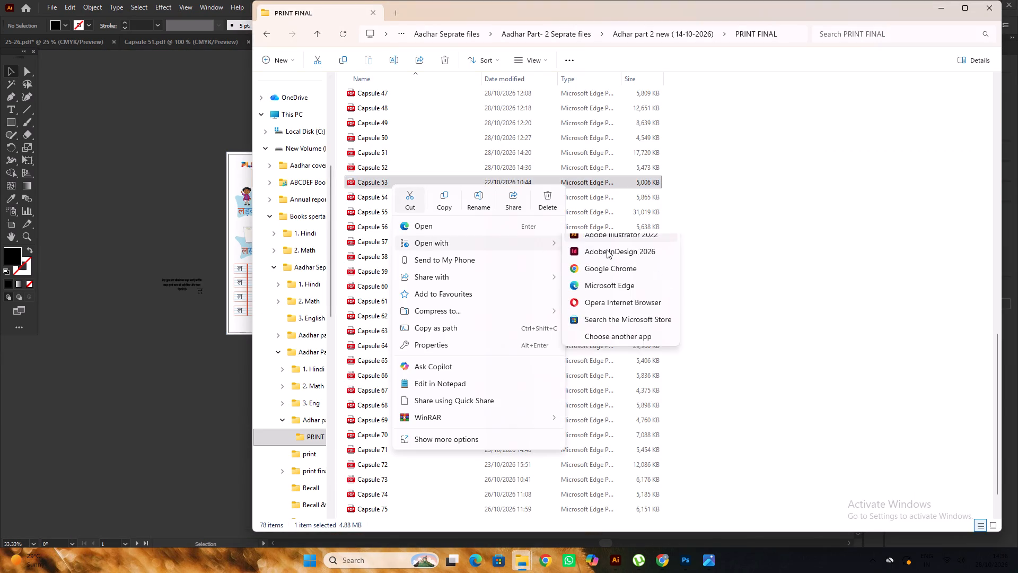
click(611, 247)
Delete the green border rectangles from all three Capsule 53 pages.
alt+scroll(410, 236, down, 2)
click(468, 345)
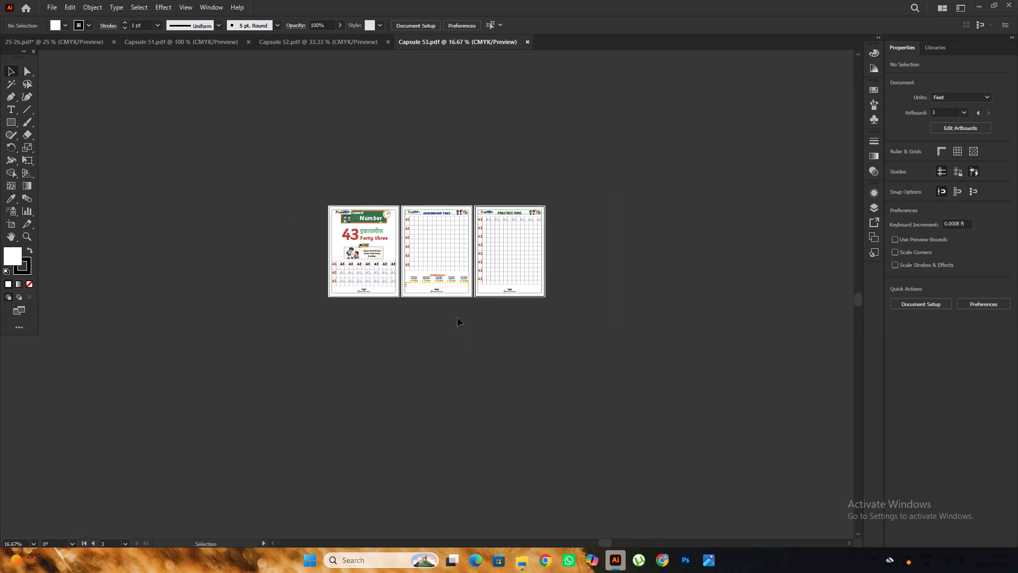
alt+scroll(449, 304, up, 2)
click(337, 281)
shift+click(373, 281)
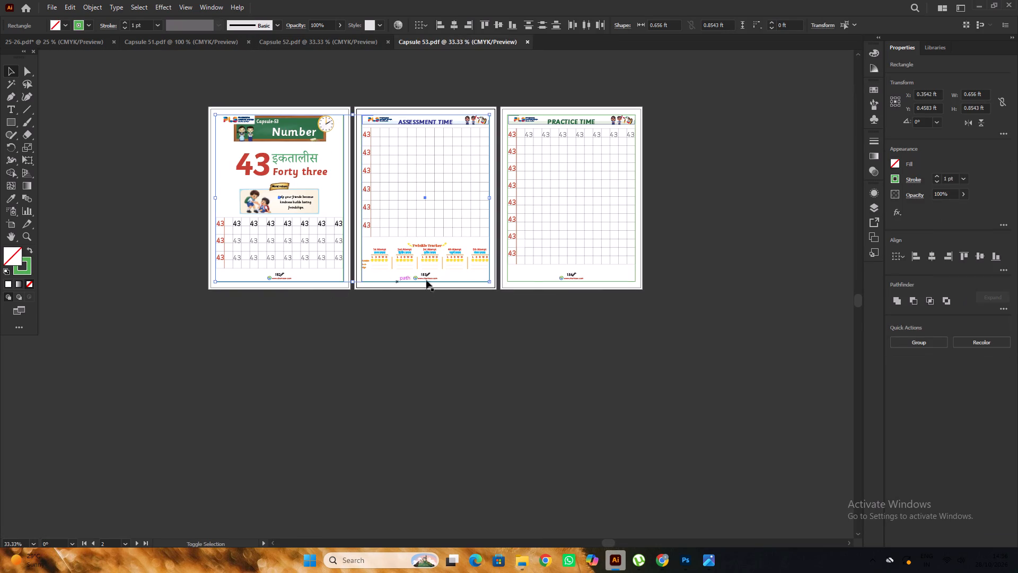
shift+click(513, 282)
key(Delete)
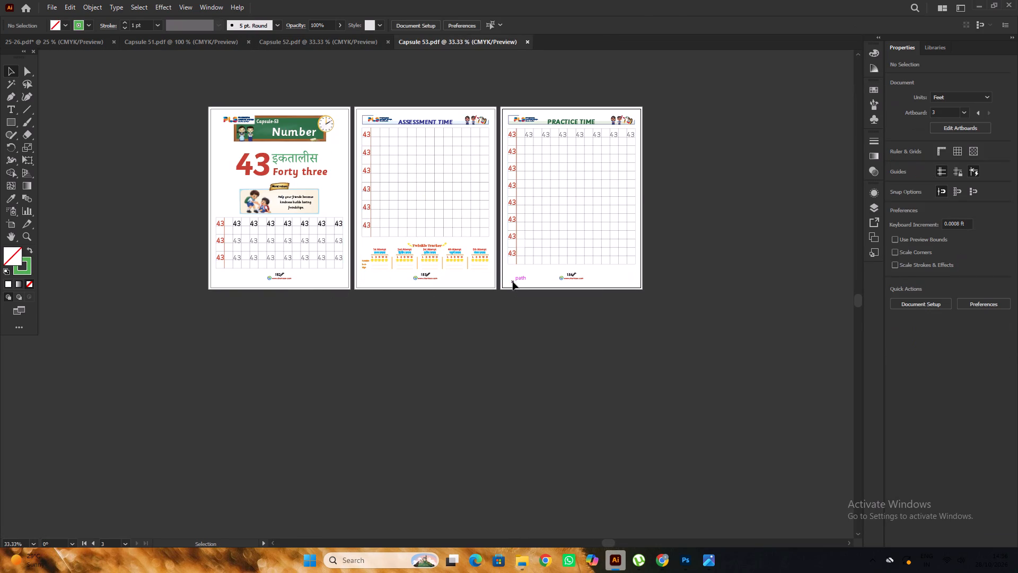
Check the page numbers at the bottom of the Capsule 52 and Capsule 51 pages.
click(312, 41)
alt+scroll(620, 333, up, 3)
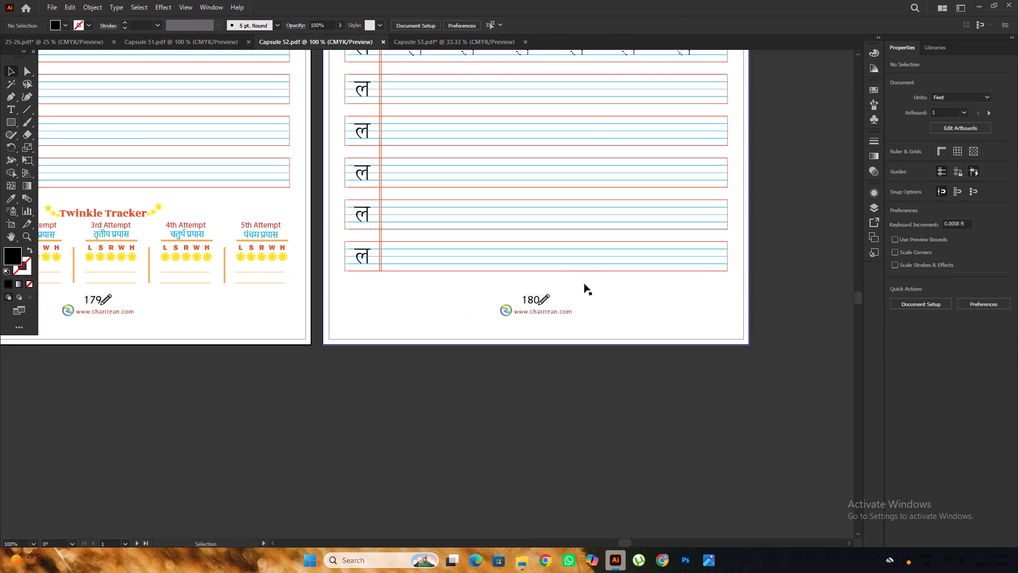
alt+scroll(572, 257, down, 2)
scroll(572, 257, up, 3)
alt+scroll(572, 257, down, 1)
alt+scroll(336, 287, up, 2)
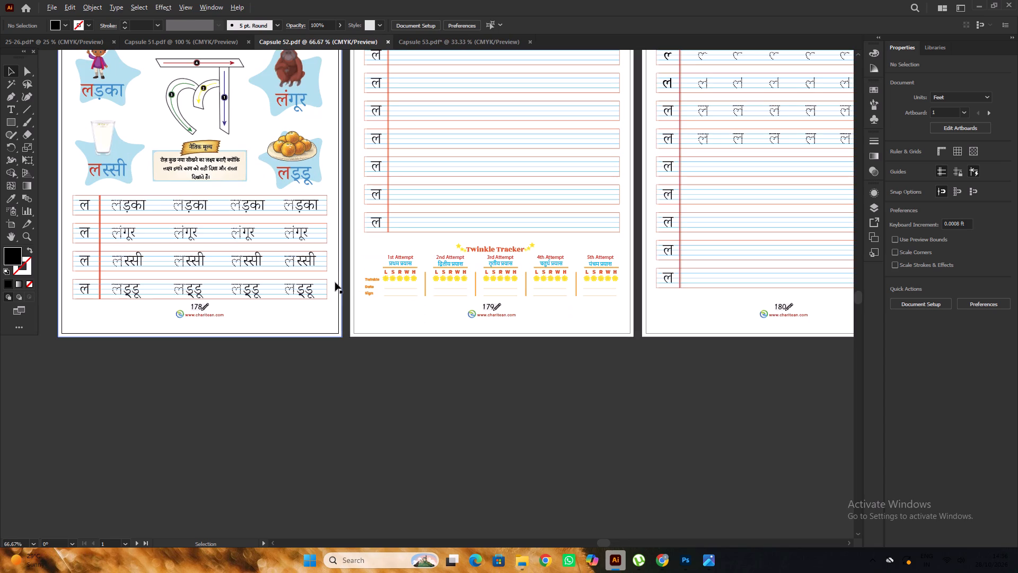
click(207, 44)
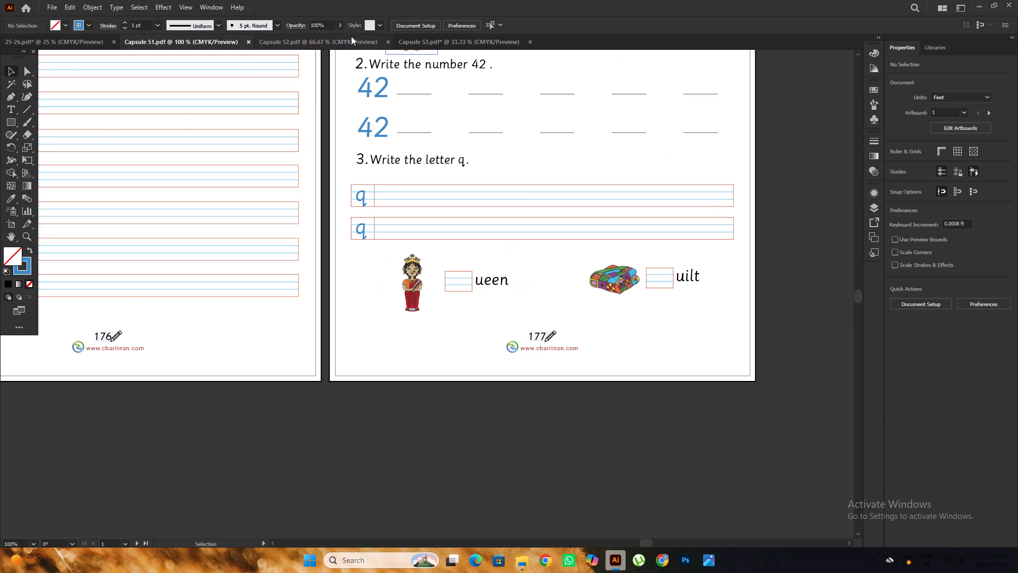
click(340, 33)
click(345, 38)
Change the page number on the first Capsule 53 page to 181.
click(409, 41)
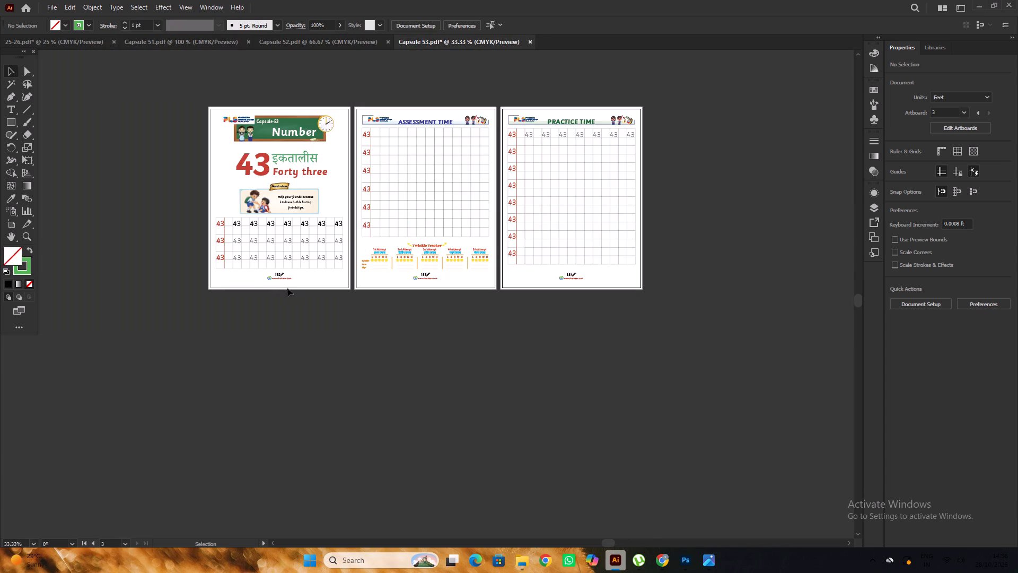
alt+scroll(270, 276, up, 6)
key(t)
drag(340, 275, 333, 280)
key(1)
Change the page numbers on the second and third Capsule 53 pages to 182 and 183.
alt+scroll(241, 282, down, 4)
alt+scroll(553, 282, up, 1)
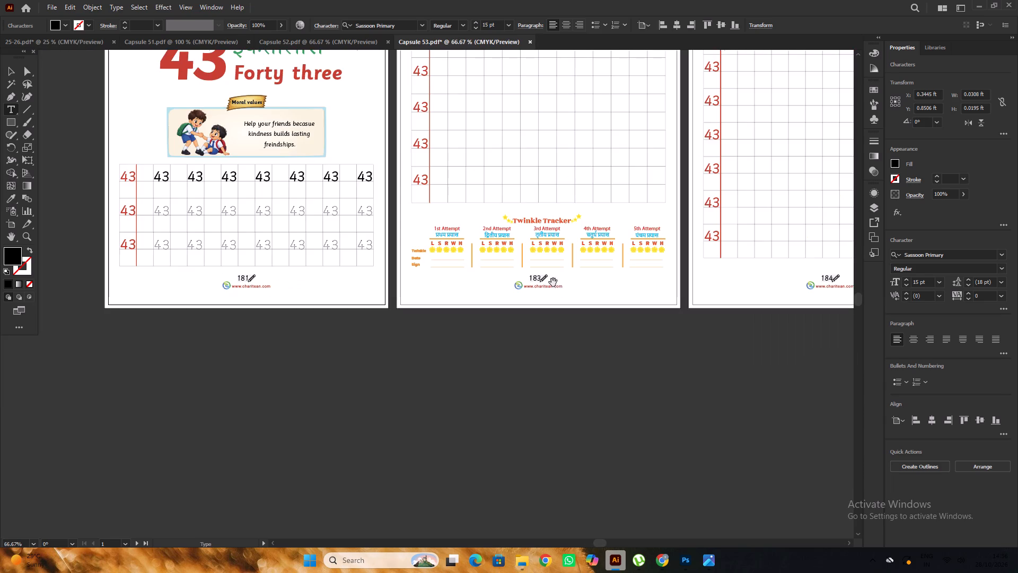
alt+scroll(553, 282, up, 4)
drag(503, 262, 494, 270)
key(2)
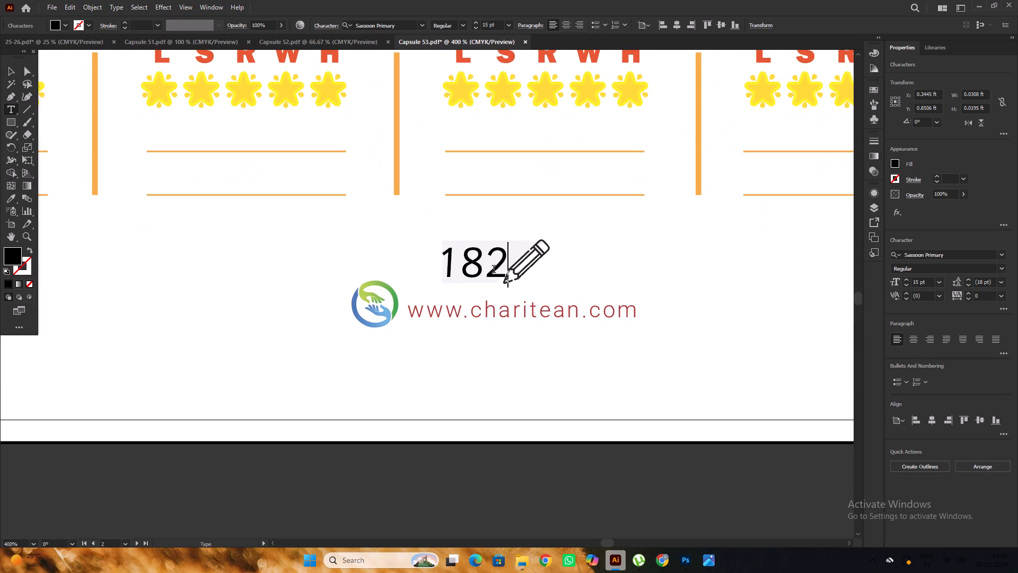
alt+scroll(492, 282, up, 3)
alt+scroll(344, 264, down, 5)
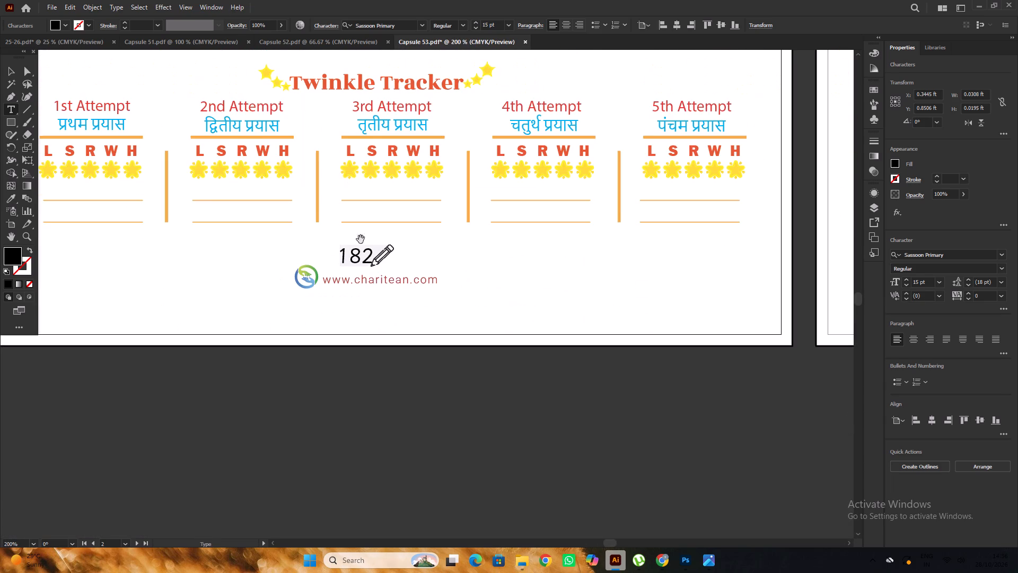
alt+scroll(275, 239, down, 3)
alt+scroll(595, 233, up, 4)
drag(592, 244, 587, 248)
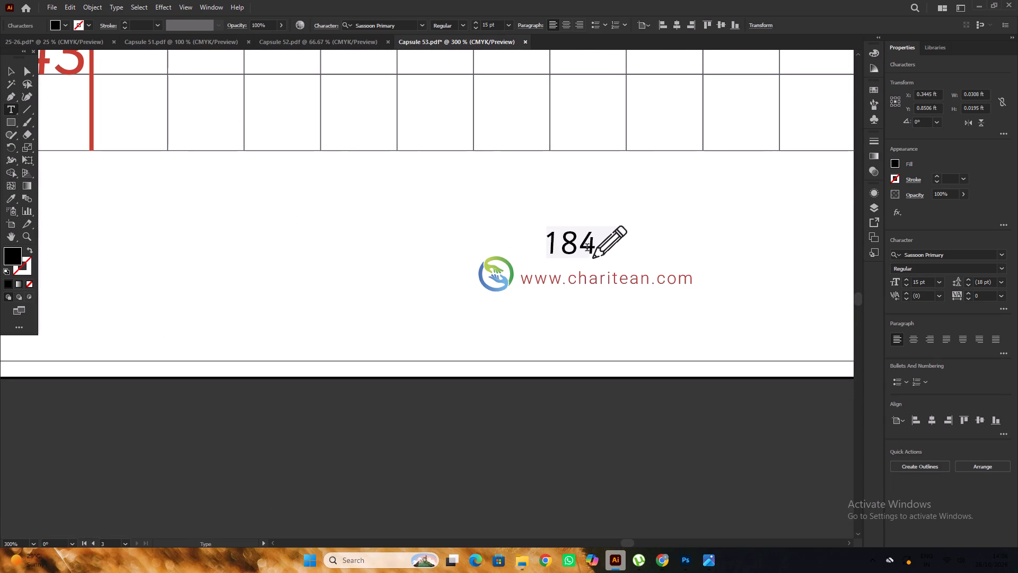
drag(587, 248, 585, 249)
key(3)
alt+scroll(574, 245, up, 3)
alt+scroll(554, 232, down, 5)
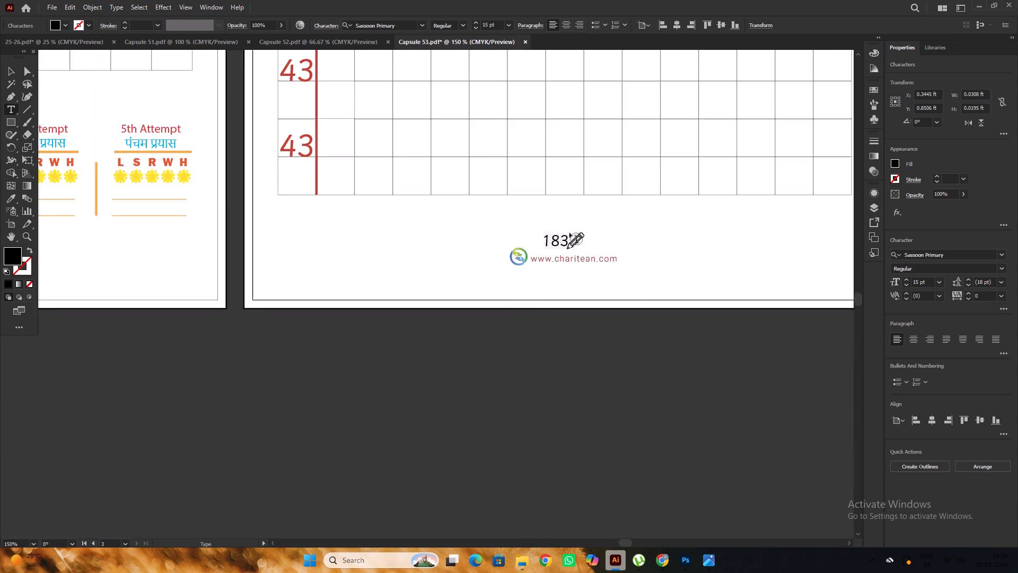
alt+scroll(569, 233, down, 3)
click(11, 70)
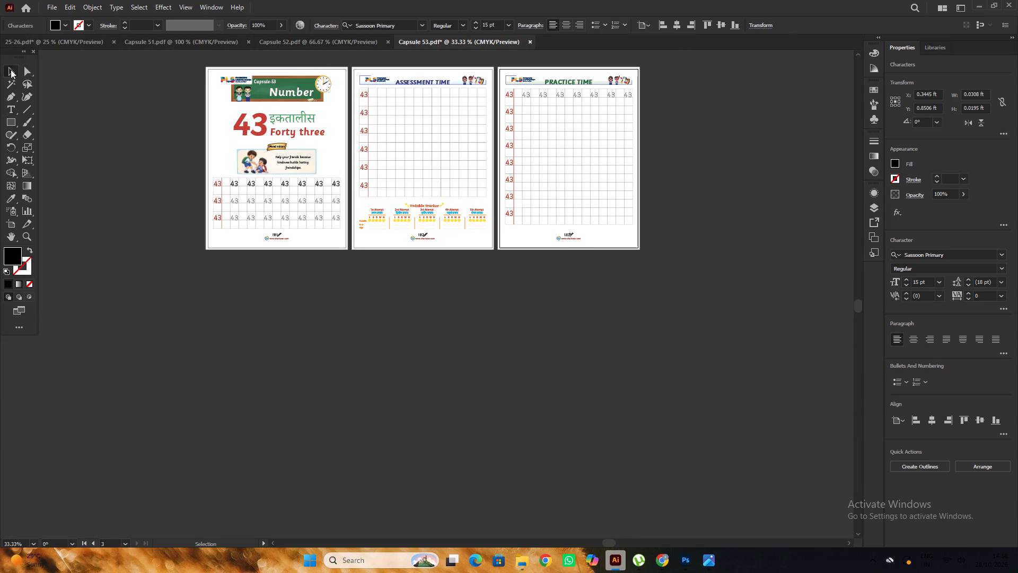
click(108, 92)
Replace the space in the first page's red number name with a hyphen so it reads Forty-three.
alt+scroll(304, 133, up, 3)
double_click(293, 134)
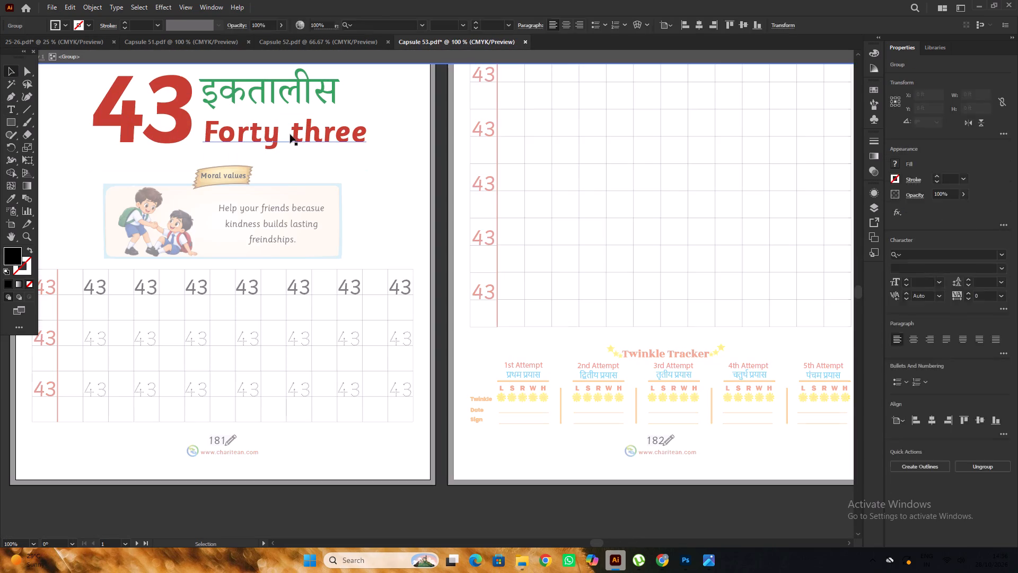
double_click(288, 134)
double_click(293, 132)
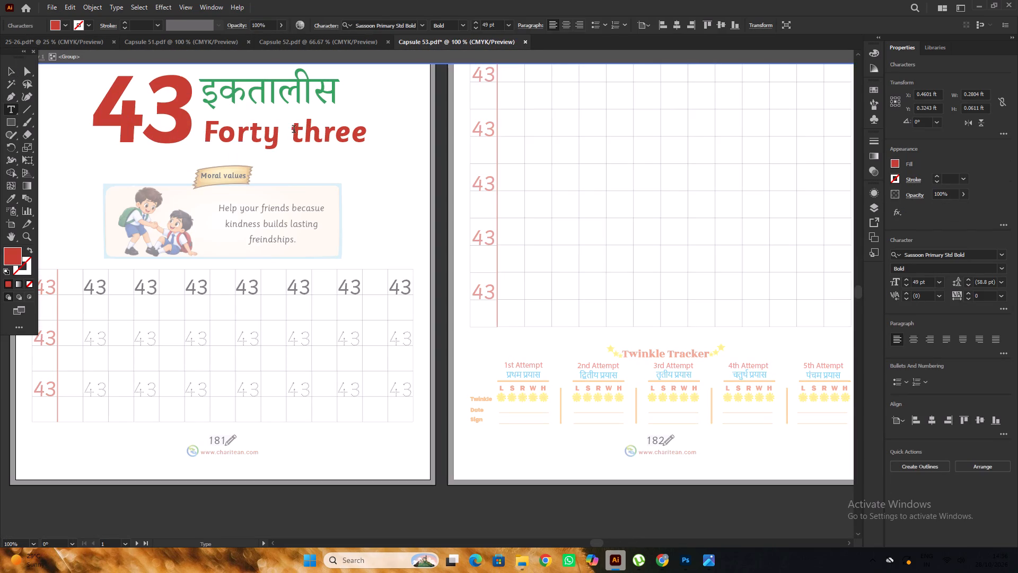
key(BackSpace)
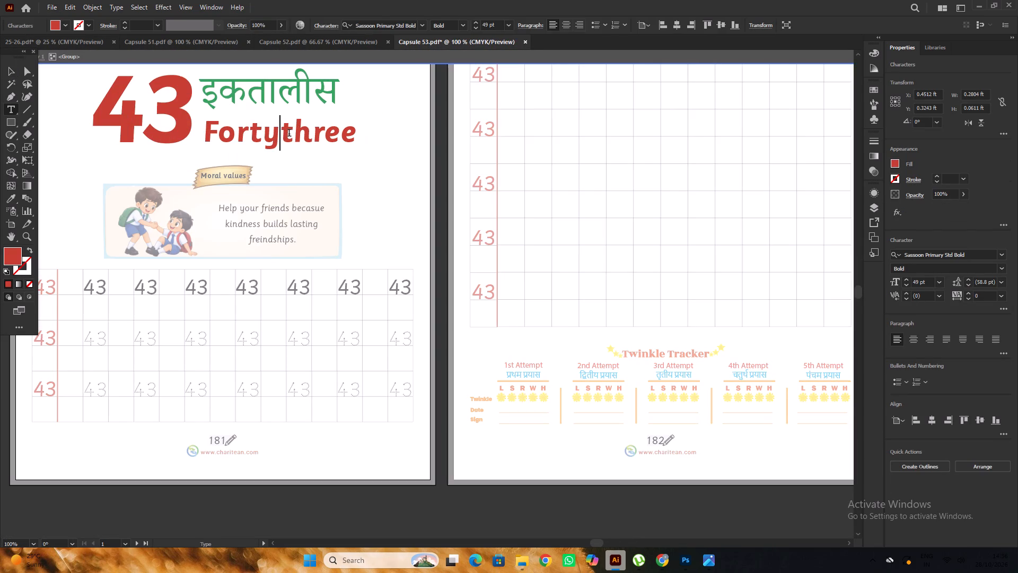
key(minus)
alt+scroll(388, 153, down, 3)
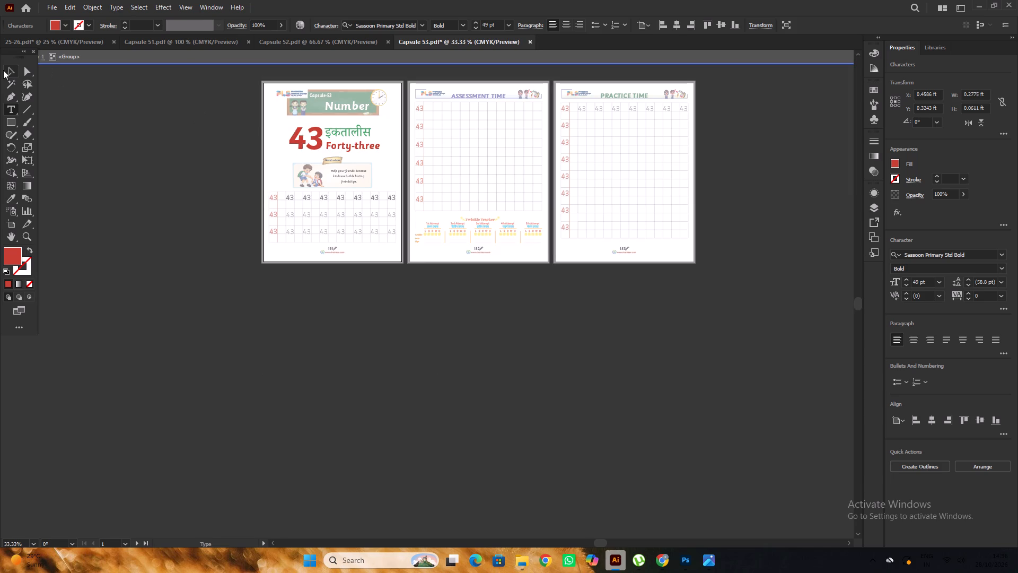
click(7, 70)
click(130, 109)
double_click(135, 111)
Look over the Capsule 53 pages and save the document.
scroll(321, 166, up, 2)
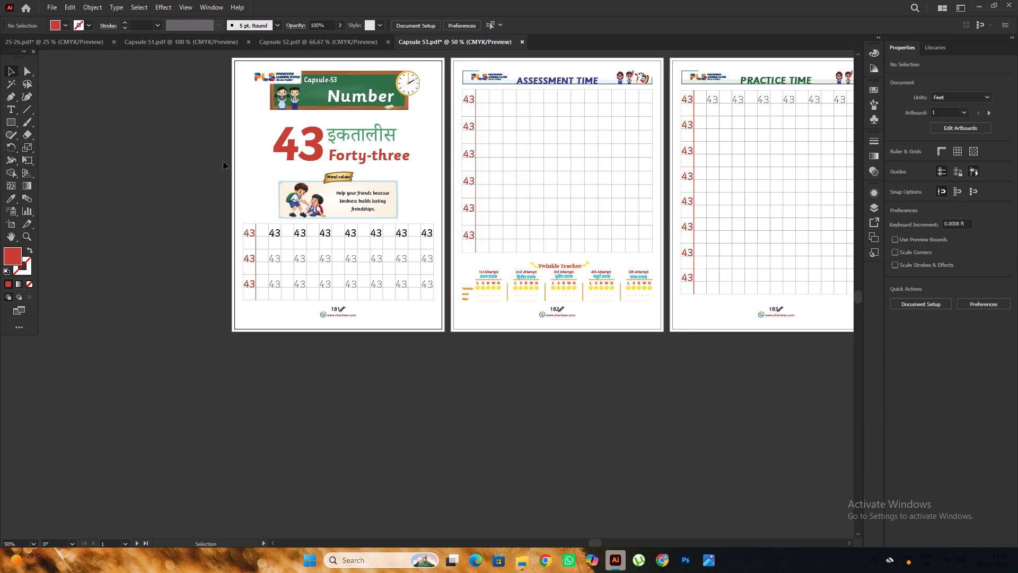
alt+scroll(183, 164, down, 1)
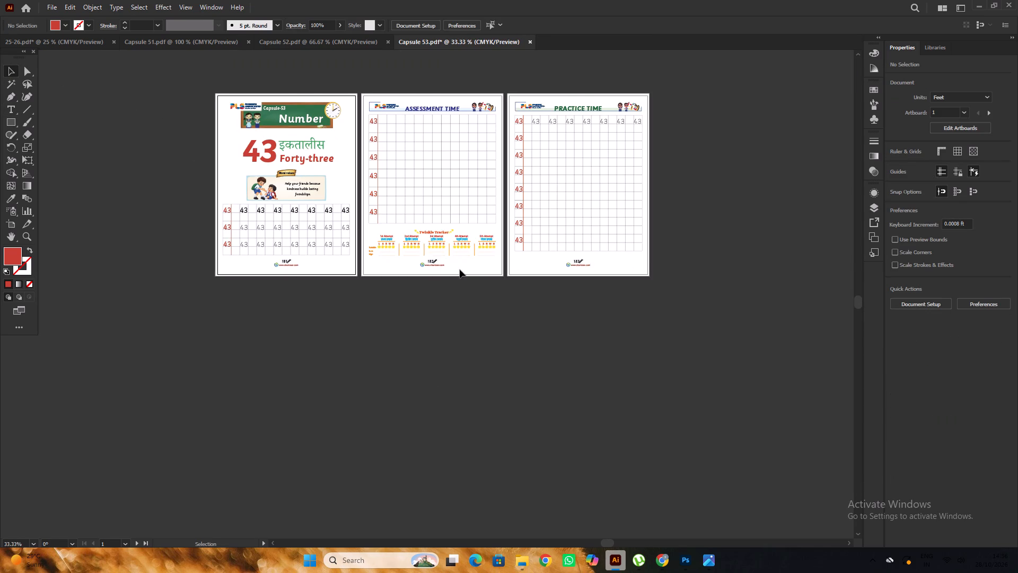
scroll(458, 270, up, 3)
key(ctrl+s)
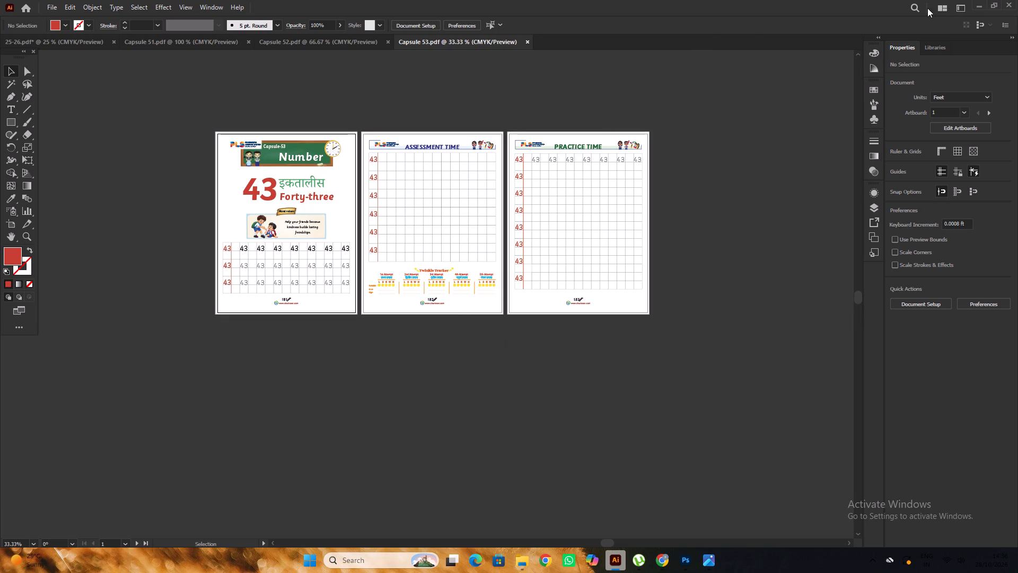
Open the Capsule 54 PDF from the PRINT FINAL folder in Adobe Illustrator 2022.
click(976, 3)
click(397, 196)
right_click(397, 196)
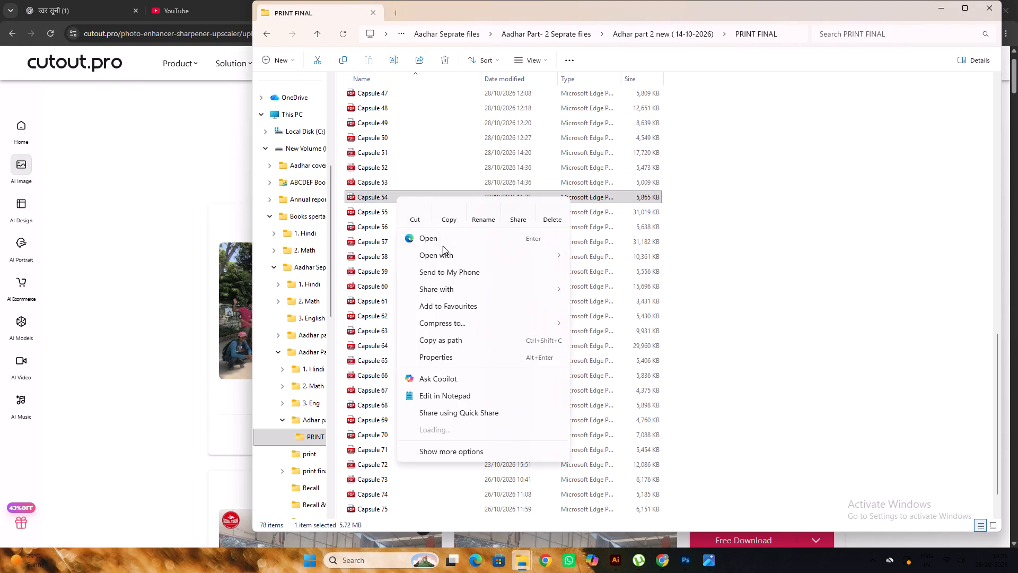
click(634, 264)
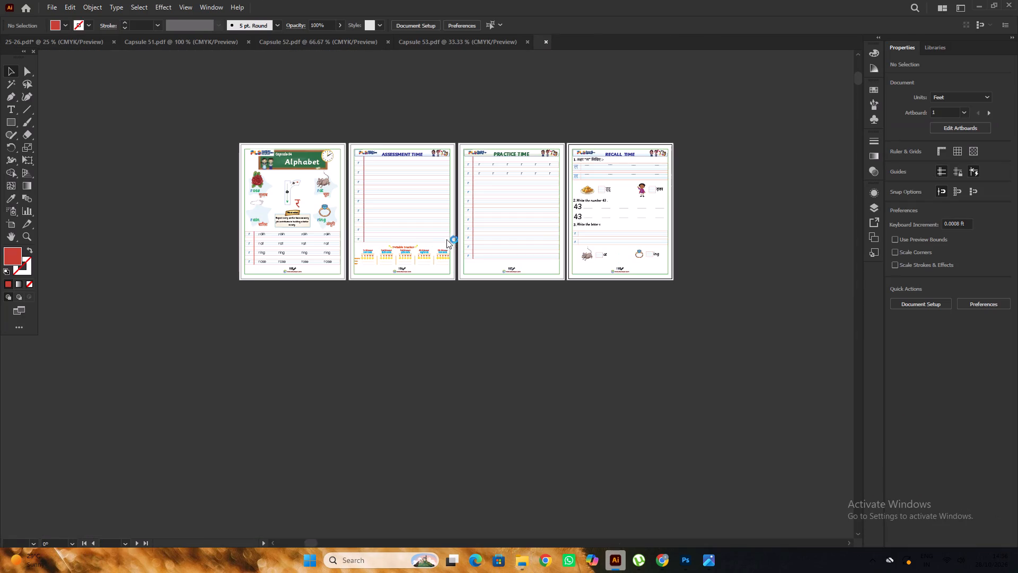
Move the large letter r tracing graphic with its र from the first Capsule 54 page onto the empty canvas beside it.
alt+scroll(325, 198, up, 3)
alt+scroll(393, 198, down, 2)
alt+scroll(295, 197, up, 1)
click(324, 194)
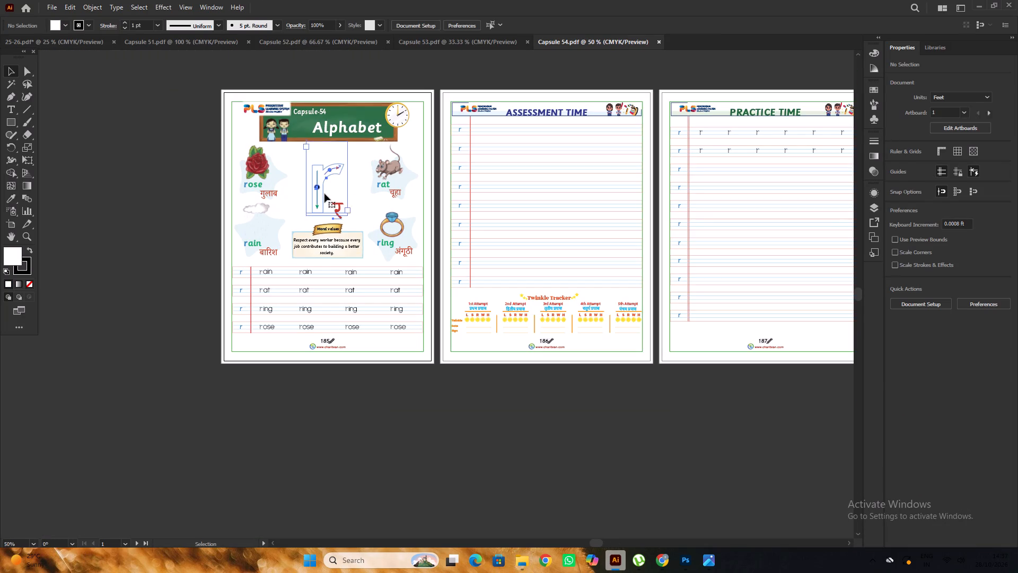
drag(324, 192, 72, 263)
click(120, 211)
Change the font of all sixteen practice-word endings (ain, at, ing, ose) on the first Capsule 54 page to Sassoon Primary.
alt+scroll(189, 195, up, 1)
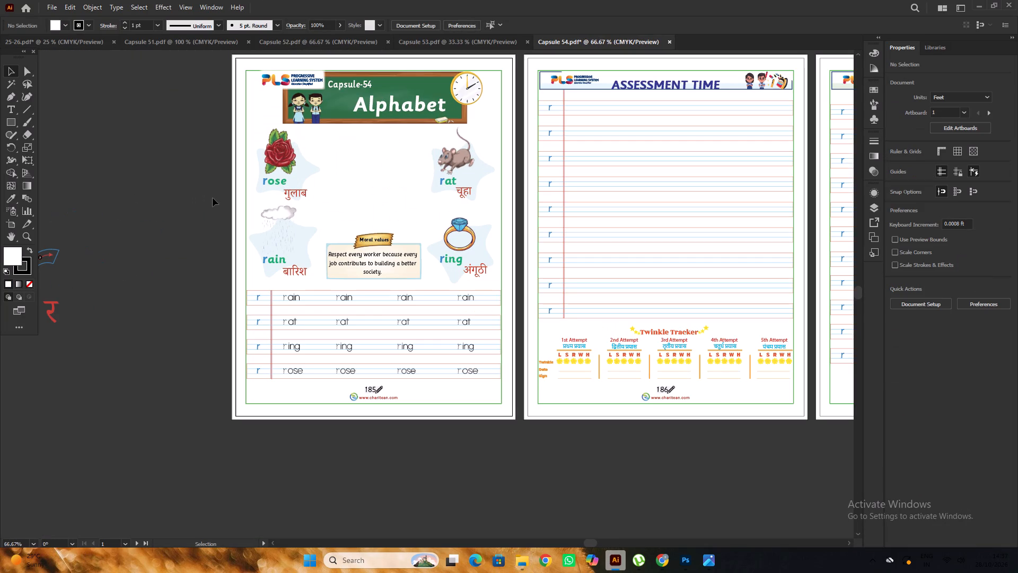
scroll(213, 198, down, 4)
alt+scroll(305, 271, up, 1)
click(293, 235)
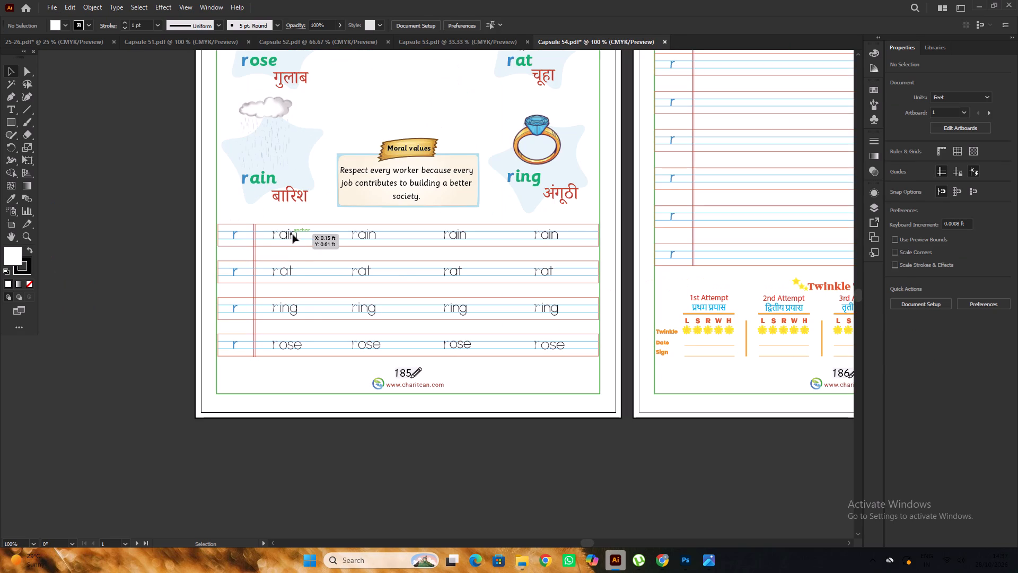
shift+click(291, 270)
shift+click(292, 309)
shift+click(295, 345)
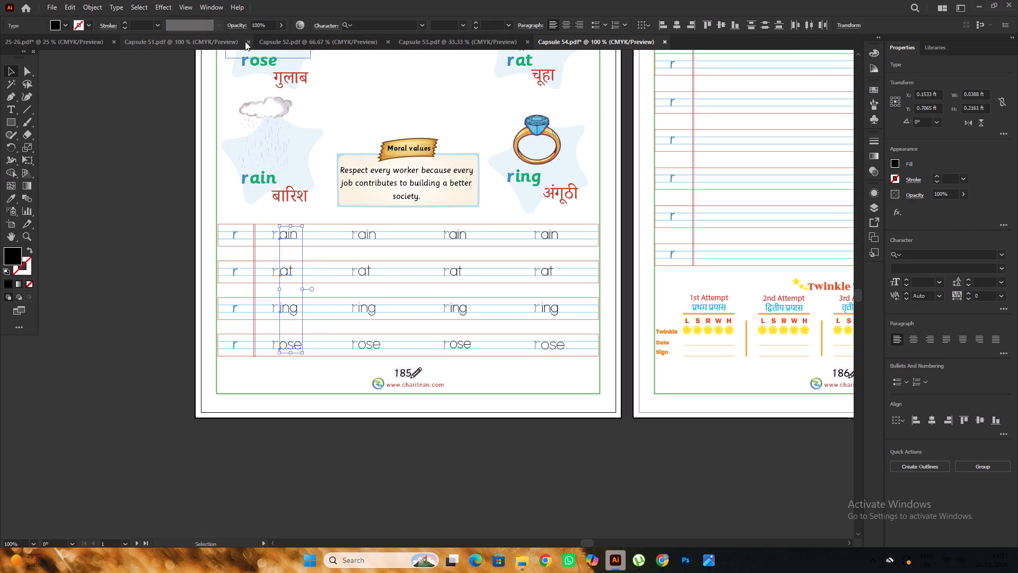
click(216, 42)
alt+scroll(358, 276, down, 4)
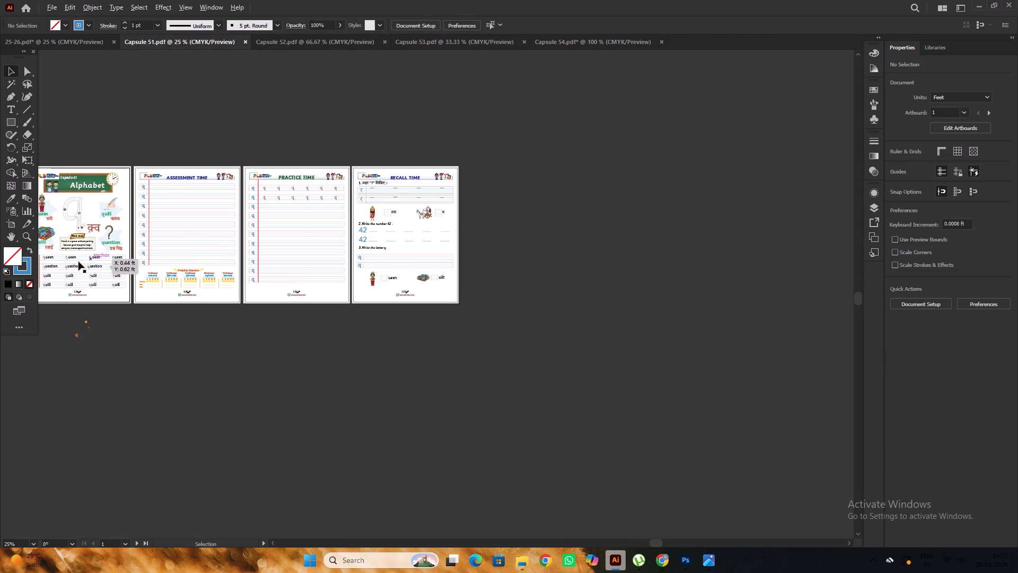
alt+scroll(78, 262, up, 4)
alt+scroll(333, 238, down, 3)
click(565, 41)
scroll(311, 225, down, 3)
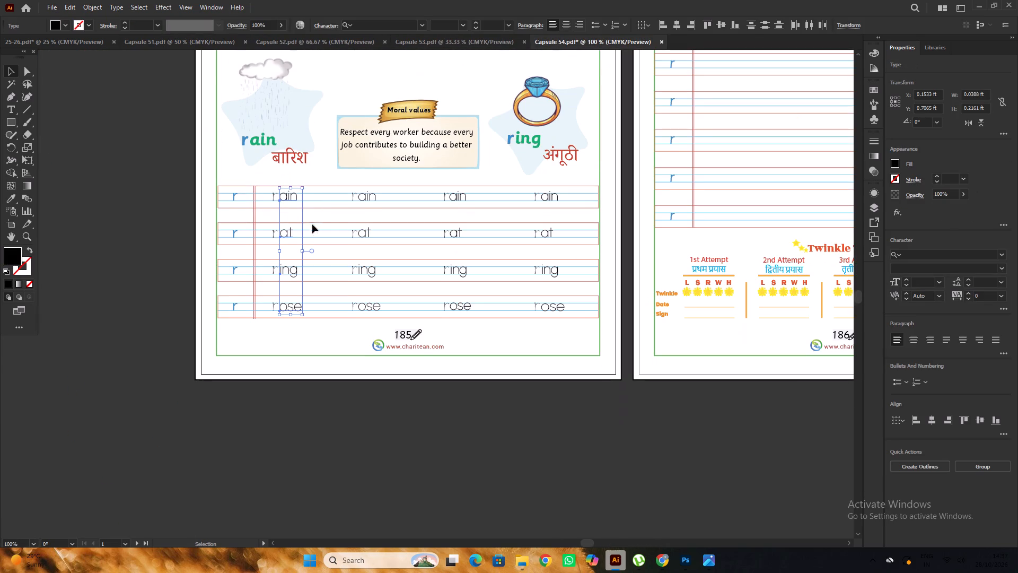
shift+click(368, 198)
shift+click(363, 237)
shift+click(366, 272)
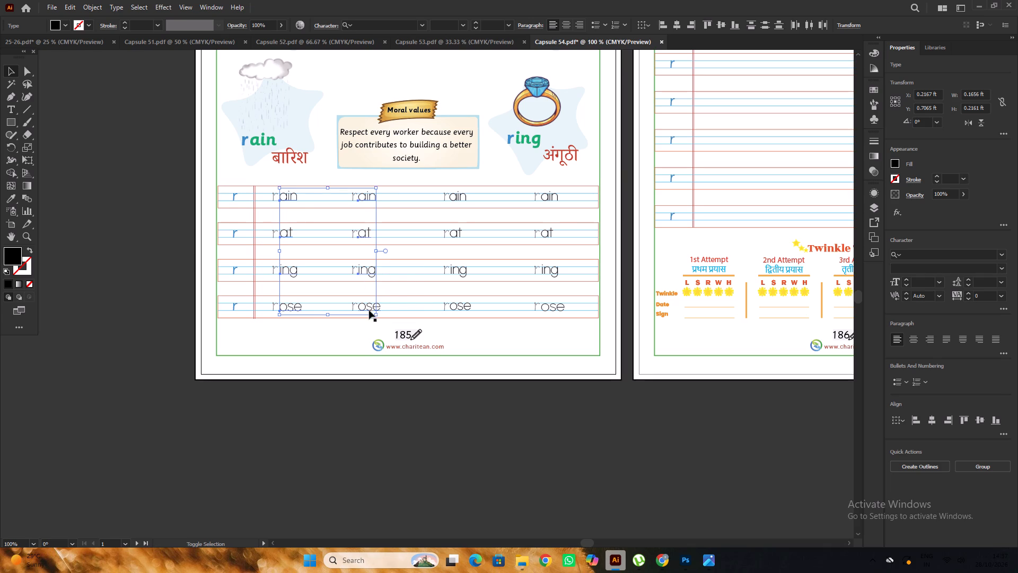
shift+click(368, 306)
shift+click(462, 307)
shift+click(453, 270)
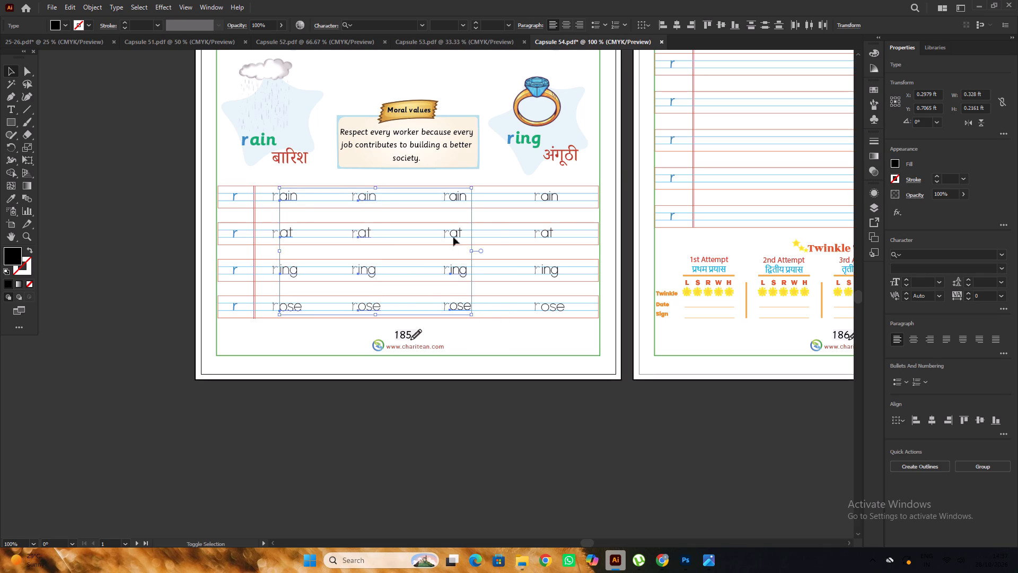
shift+click(461, 233)
shift+click(461, 196)
shift+click(551, 198)
shift+click(548, 235)
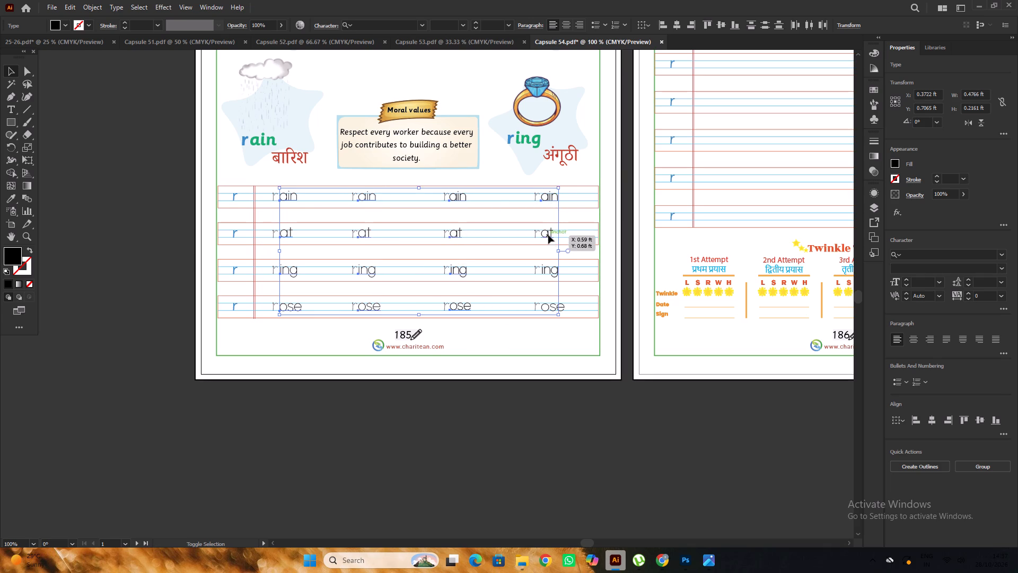
shift+click(550, 273)
shift+click(552, 308)
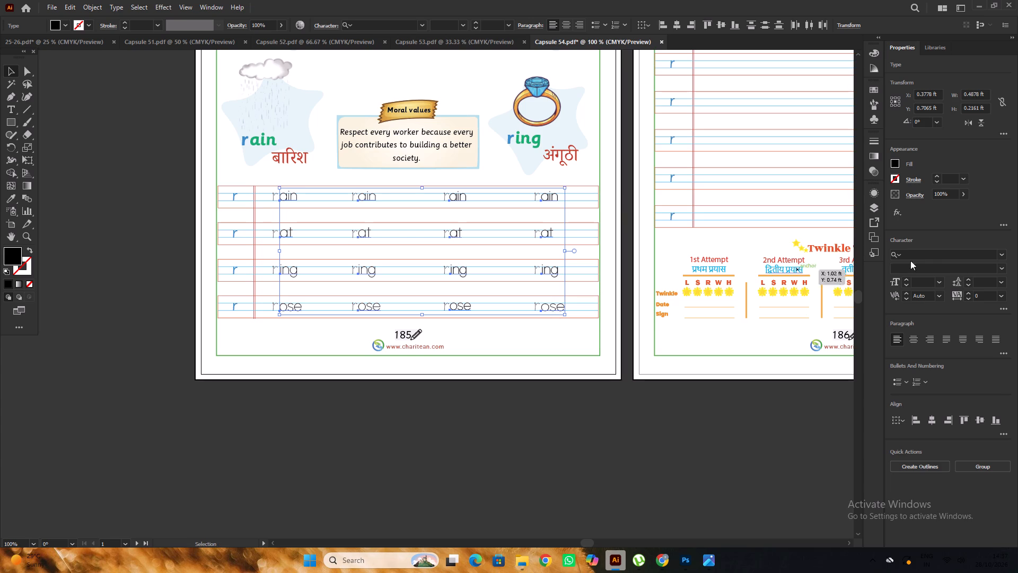
click(923, 256)
key(s)
text(as)
key(s)
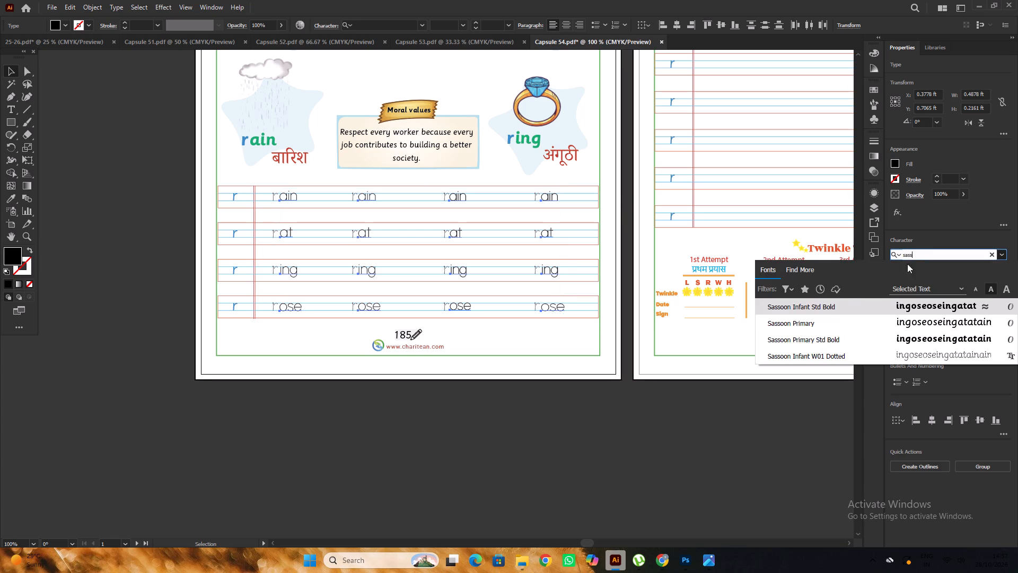
click(818, 324)
click(631, 442)
alt+scroll(548, 280, up, 2)
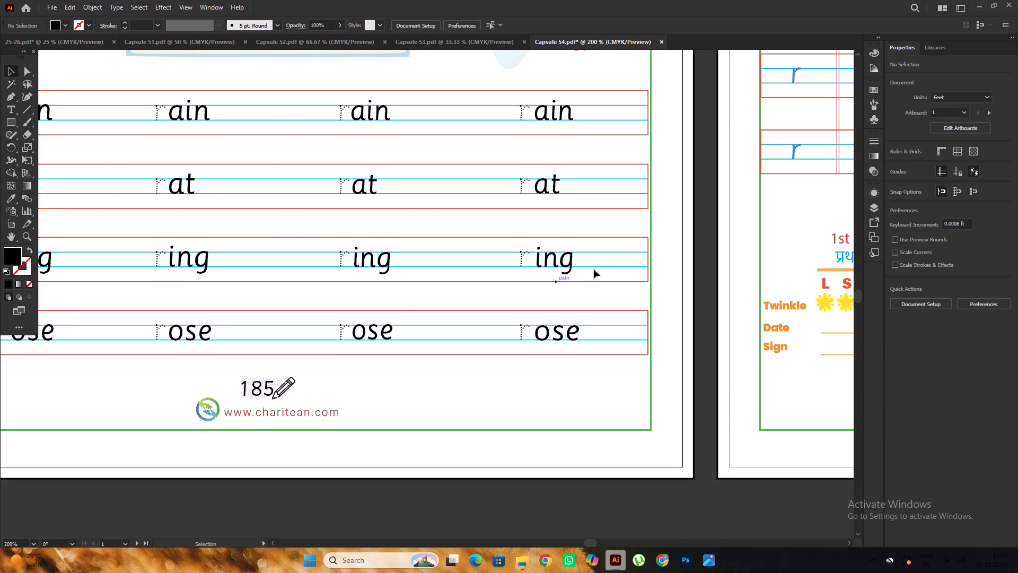
alt+scroll(600, 266, down, 2)
alt+scroll(254, 240, up, 2)
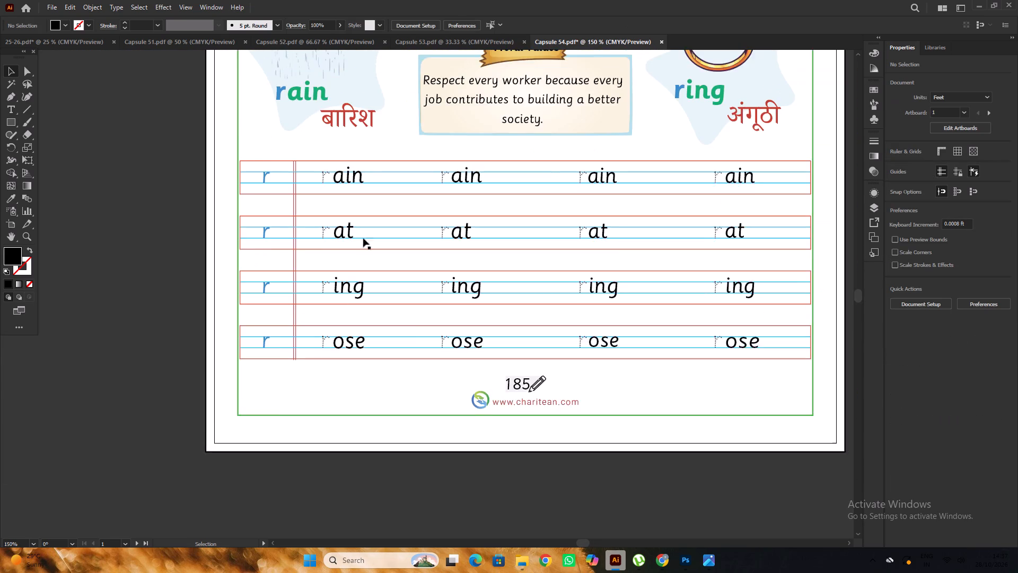
Copy a blue guide letter r from the practice rows onto the empty canvas beside the page and enlarge it to about 281 pt.
alt+scroll(383, 234, down, 3)
alt+scroll(121, 150, up, 1)
click(13, 72)
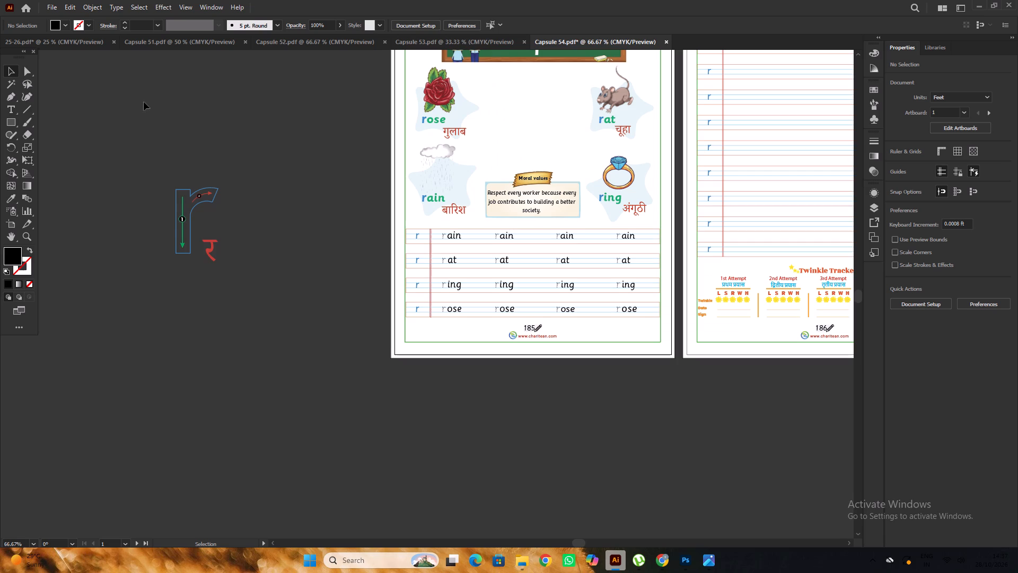
click(242, 113)
scroll(291, 167, down, 2)
drag(417, 259, 282, 232)
alt+shift+drag(286, 240, 338, 354)
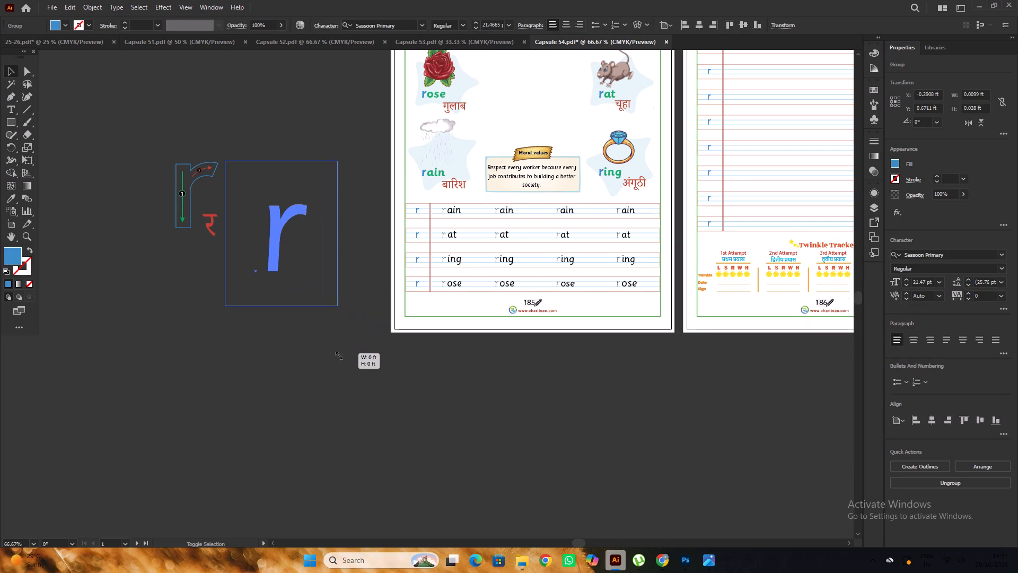
alt+shift+drag(338, 354, 336, 354)
Compare the enlarged blue r with the old tracing letter by holding it over it, leaving it beside the graphic.
scroll(257, 193, up, 3)
alt+scroll(232, 237, up, 2)
alt+scroll(327, 261, down, 1)
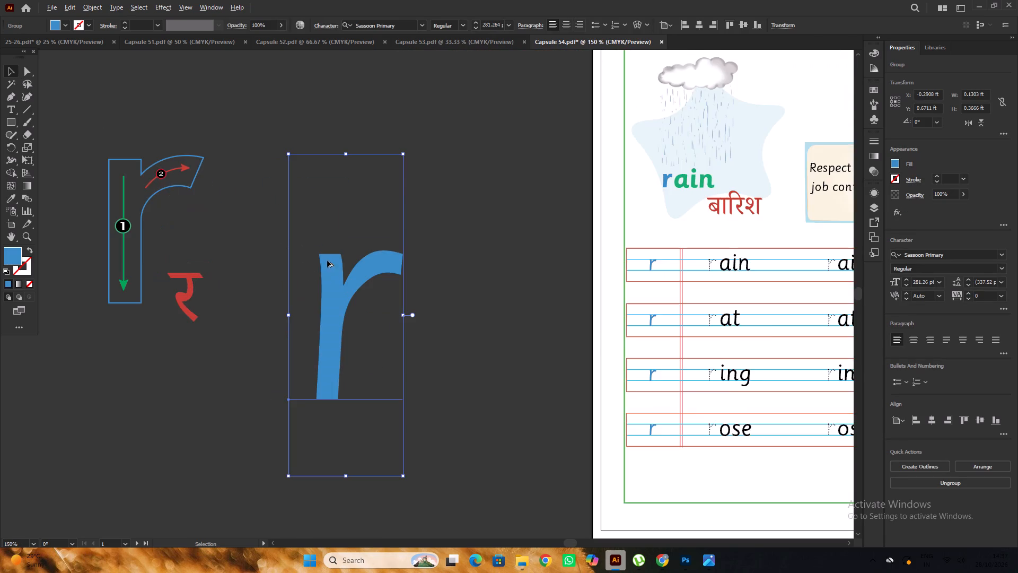
drag(334, 276, 197, 212)
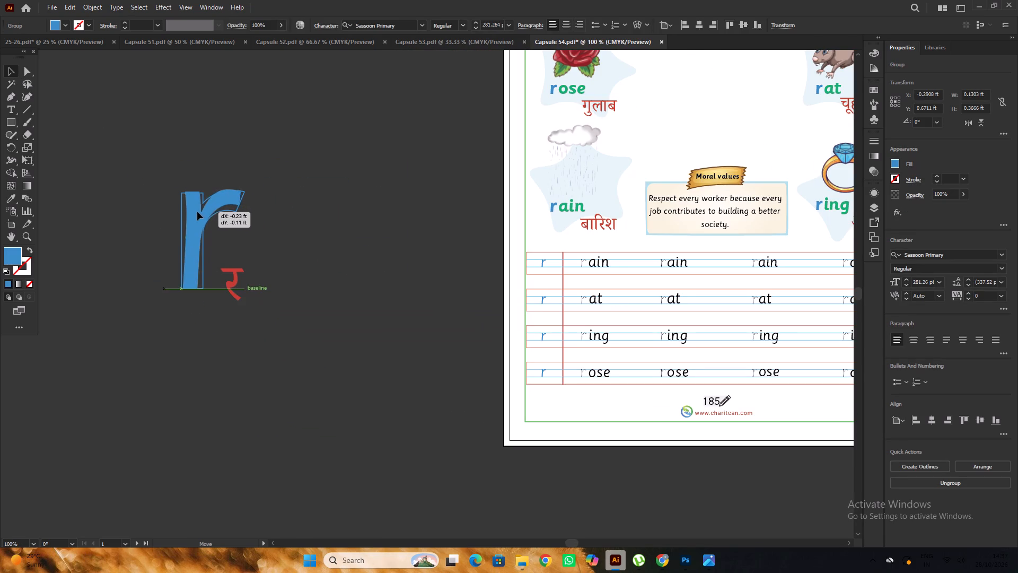
drag(197, 212, 327, 238)
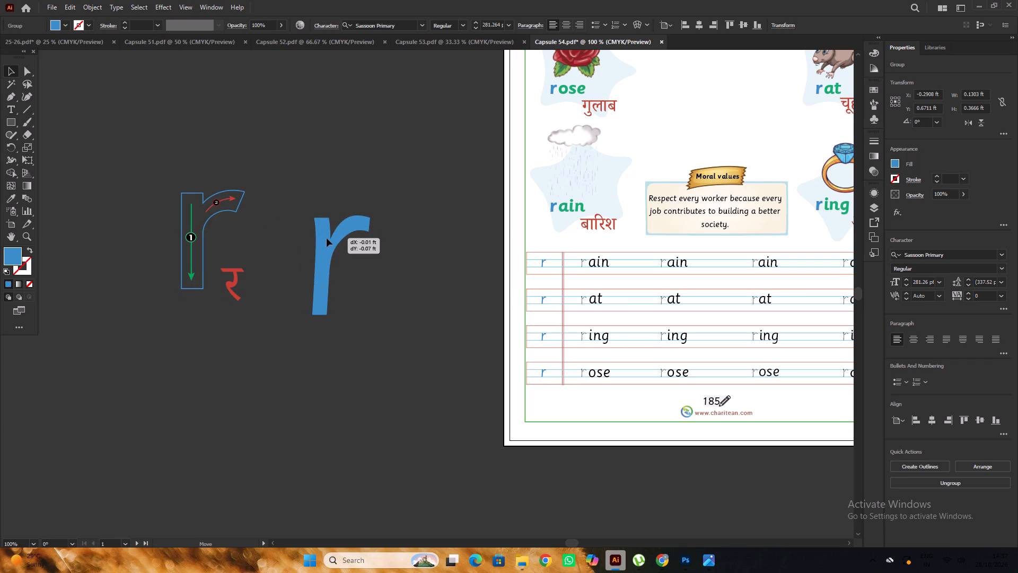
drag(327, 238, 326, 244)
click(396, 252)
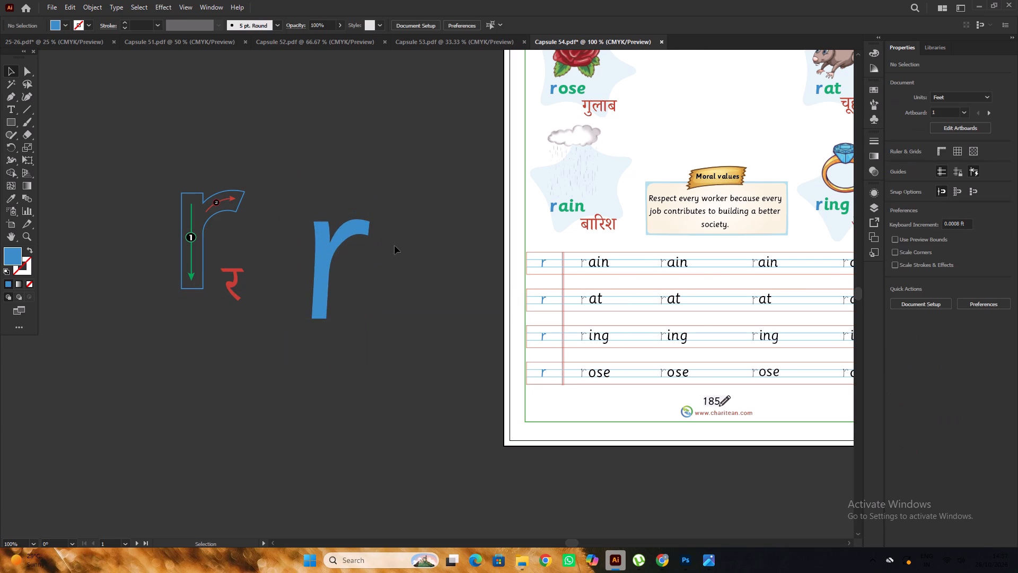
alt+scroll(381, 244, up, 1)
alt+scroll(361, 221, down, 1)
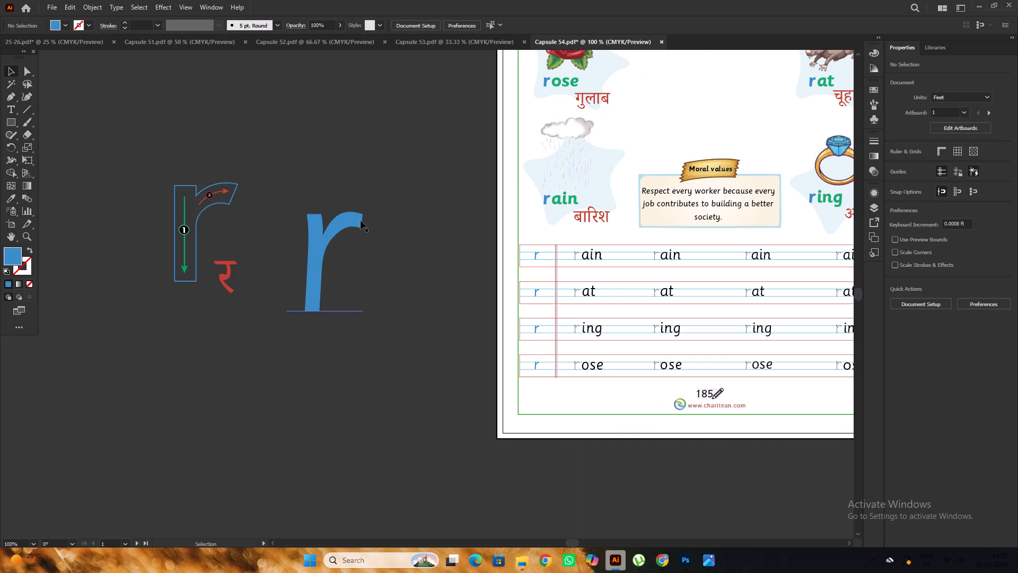
click(393, 211)
Remove the enlarged r's fill and give it a 1 pt blue stroke so only its outline is drawn.
alt+scroll(332, 205, down, 3)
alt+scroll(353, 212, up, 2)
click(313, 219)
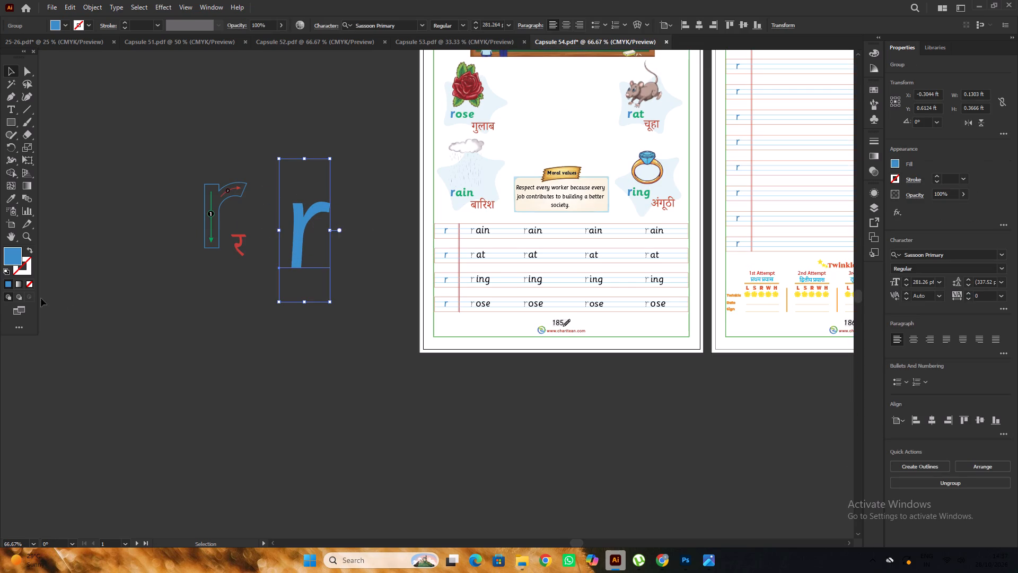
click(29, 283)
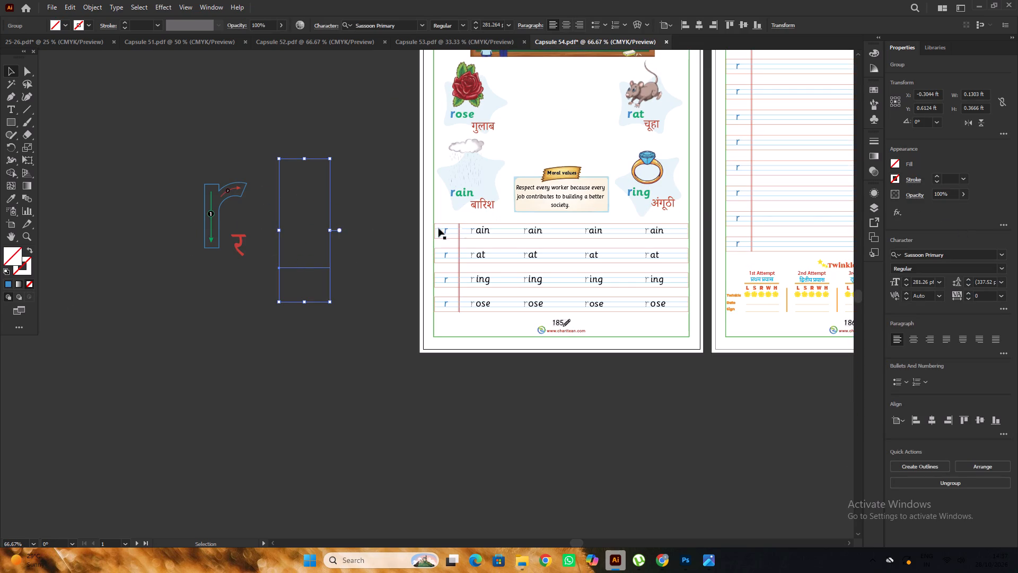
click(936, 178)
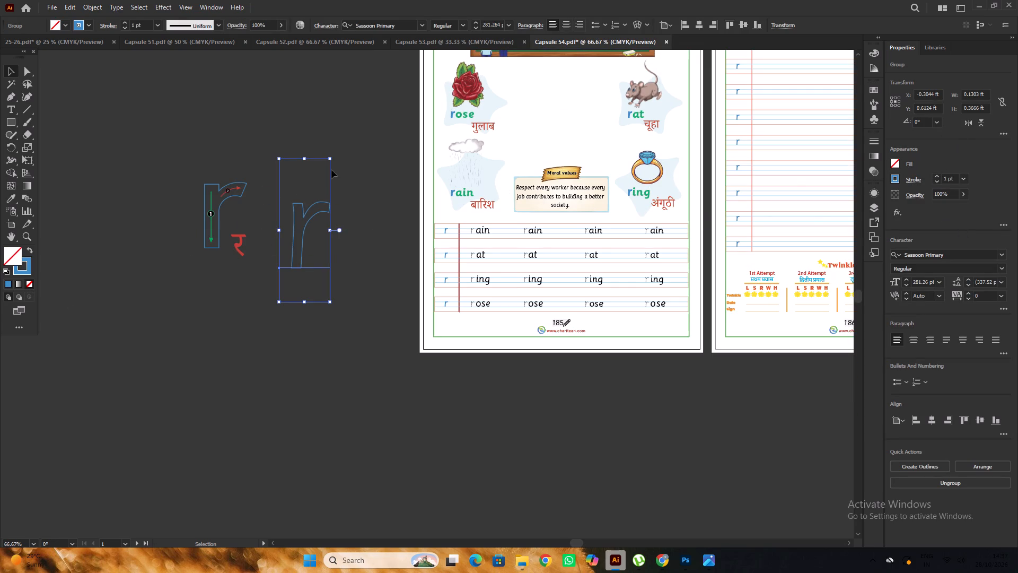
click(355, 168)
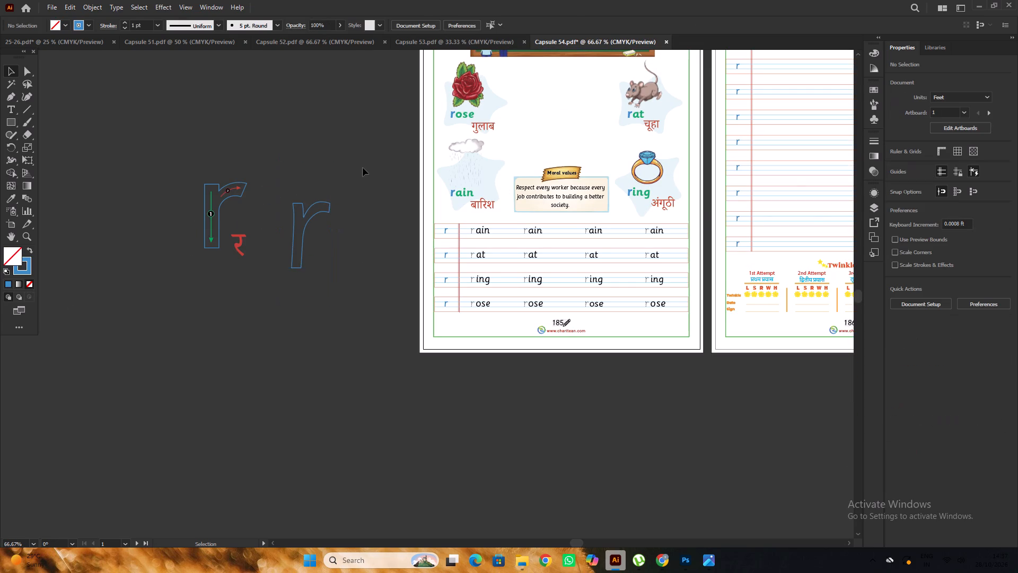
Move the outlined r into the empty space between the rose and rat pictures on the first page.
alt+scroll(178, 188, down, 1)
drag(283, 206, 395, 149)
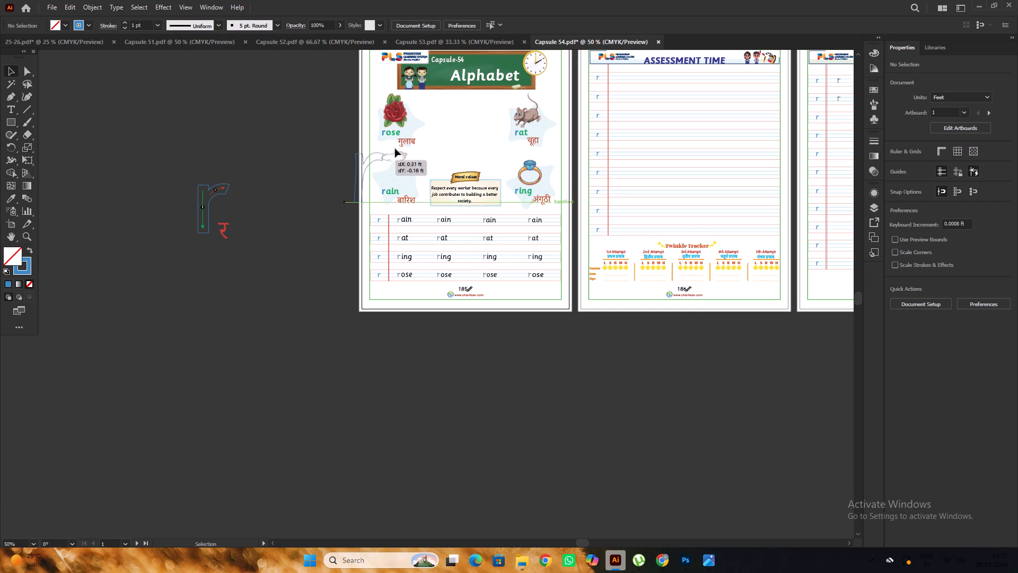
drag(395, 149, 468, 120)
click(180, 149)
Ungroup the old r tracing graphic on the canvas and move its letter part away to the other side of the र.
drag(204, 214, 185, 222)
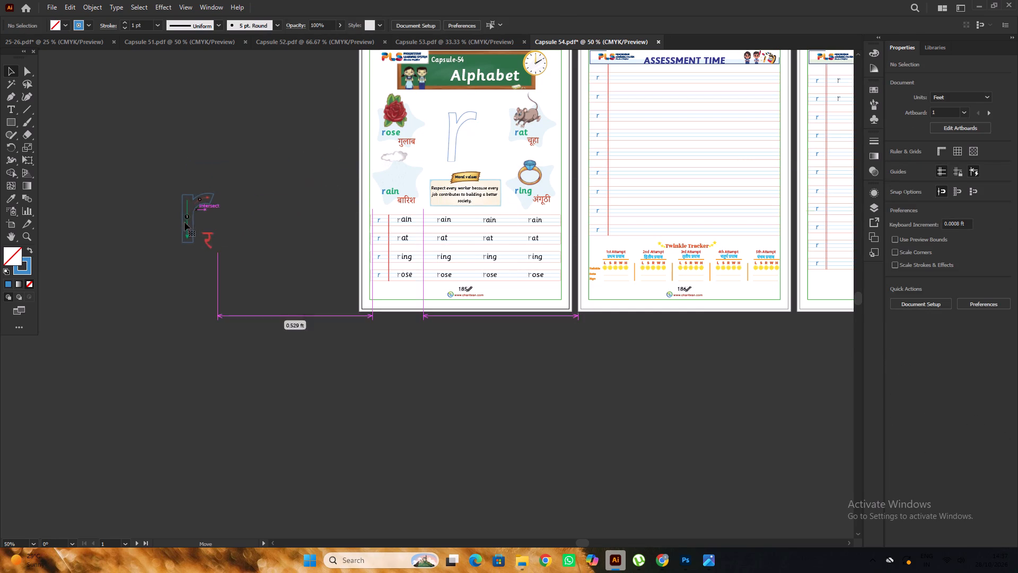
drag(185, 222, 185, 223)
right_click(183, 220)
click(237, 364)
scroll(244, 298, up, 3)
click(265, 286)
alt+scroll(265, 286, up, 2)
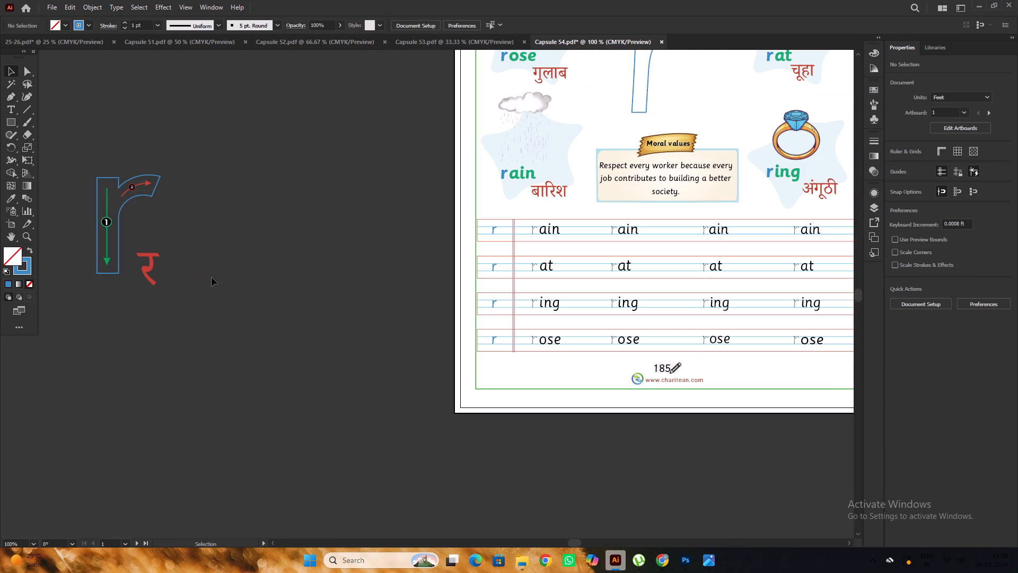
drag(108, 257, 209, 298)
alt+scroll(207, 292, down, 2)
double_click(277, 264)
Ungroup the old tracing letter so its outline, stroke arrows and number markers are separate objects.
alt+scroll(197, 282, up, 1)
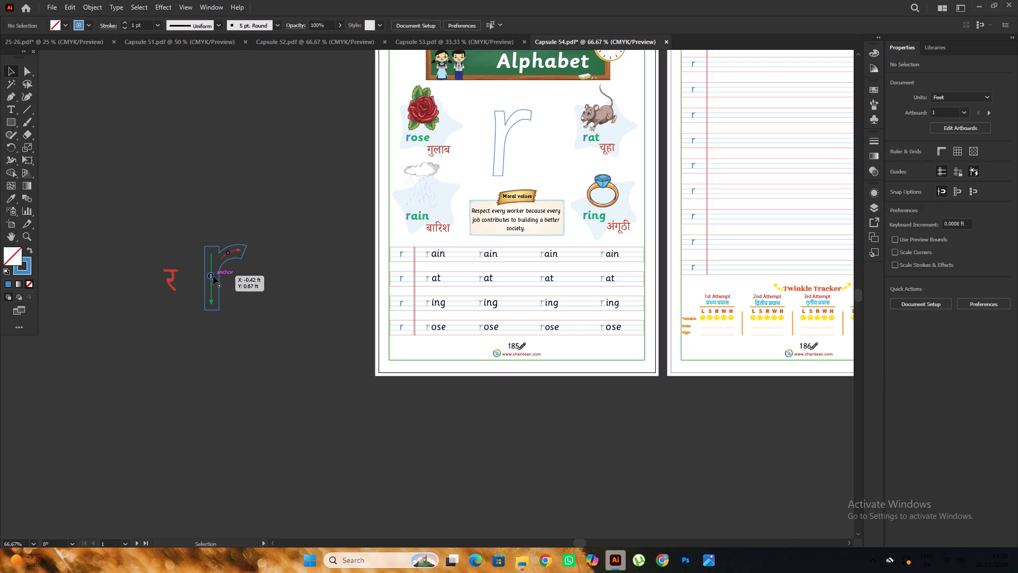
click(213, 276)
right_click(211, 272)
click(250, 415)
click(283, 343)
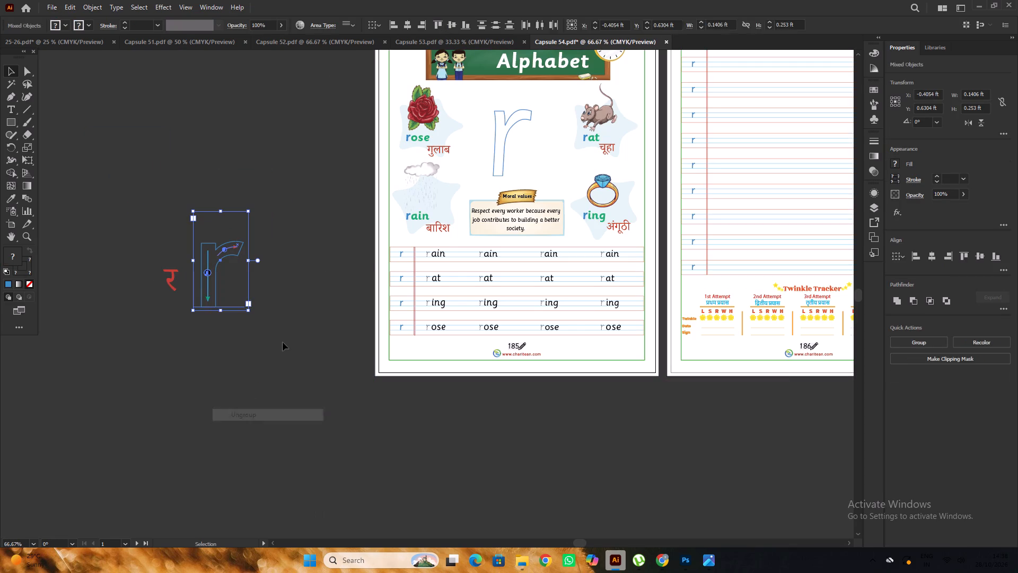
Move the red curved arrow with its number 2 marker from the old letter onto the arm of the outlined r.
scroll(270, 303, up, 3)
alt+scroll(227, 285, up, 2)
click(229, 289)
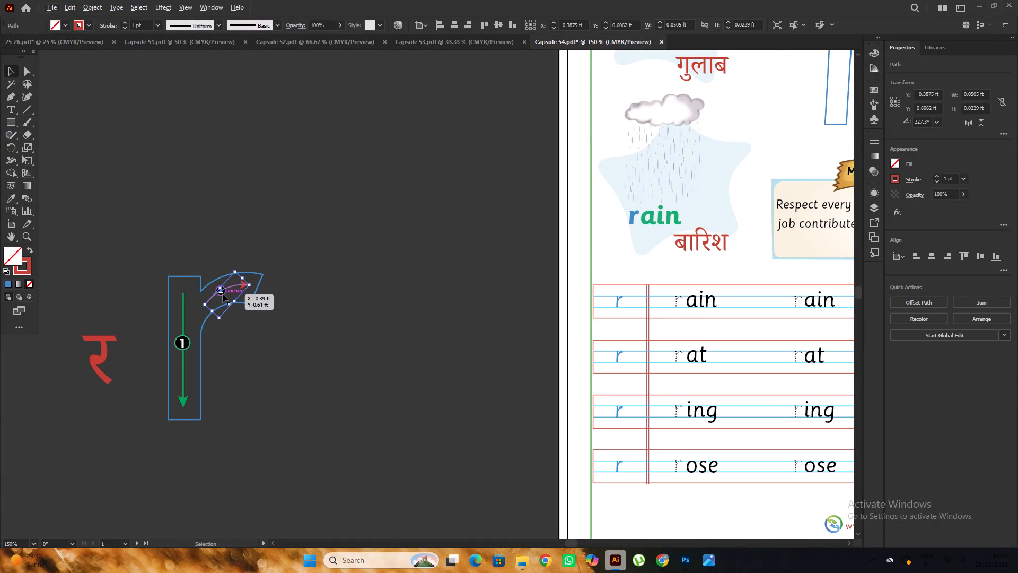
shift+click(223, 294)
alt+scroll(199, 289, down, 1)
drag(215, 290, 240, 271)
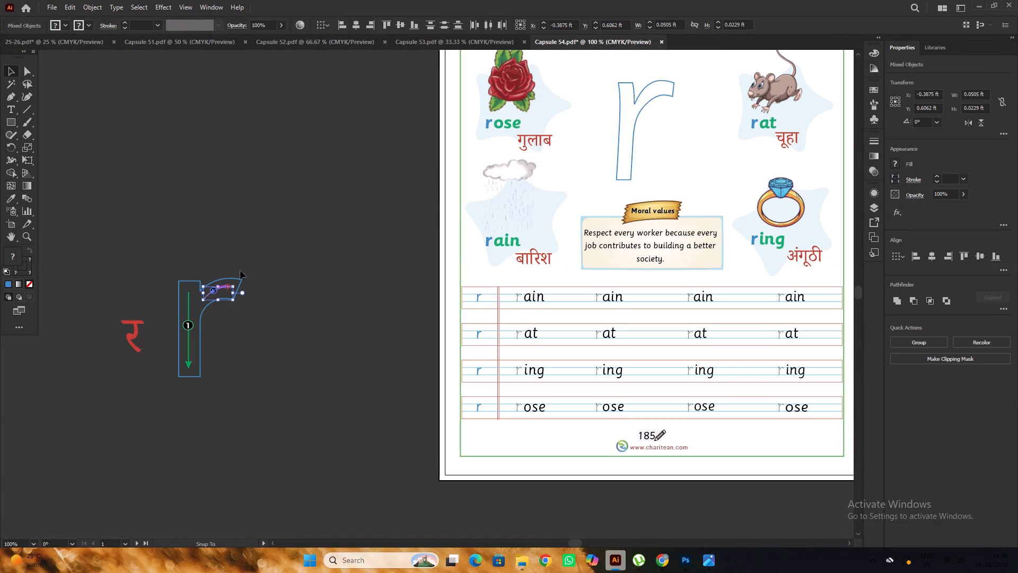
drag(240, 271, 652, 91)
alt+scroll(657, 90, up, 3)
alt+scroll(241, 215, down, 2)
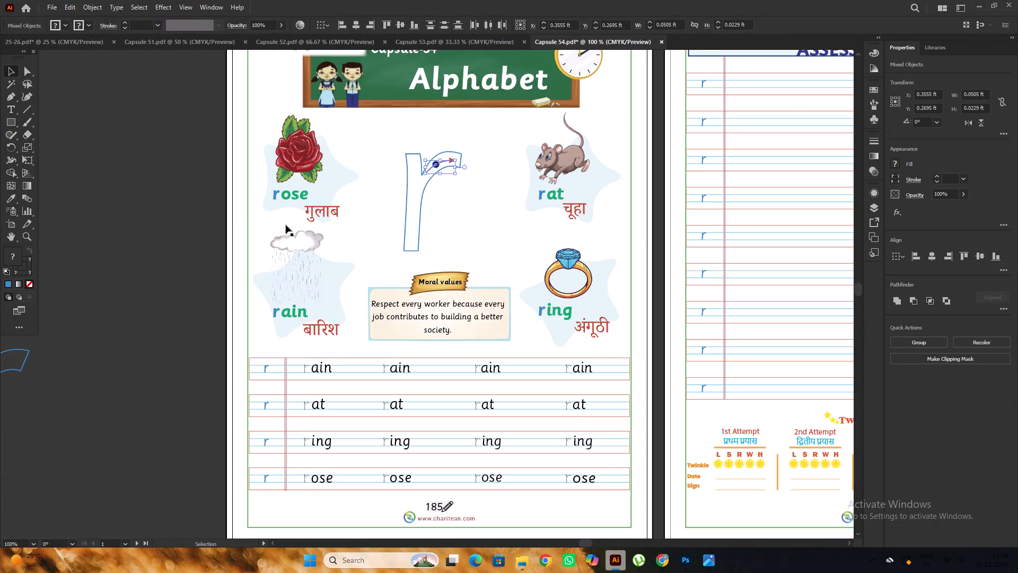
scroll(407, 209, up, 4)
alt+scroll(469, 223, up, 3)
click(470, 220)
Lock the blue outlined r on the first page so it cannot be selected while its arrows are edited.
alt+scroll(436, 213, down, 2)
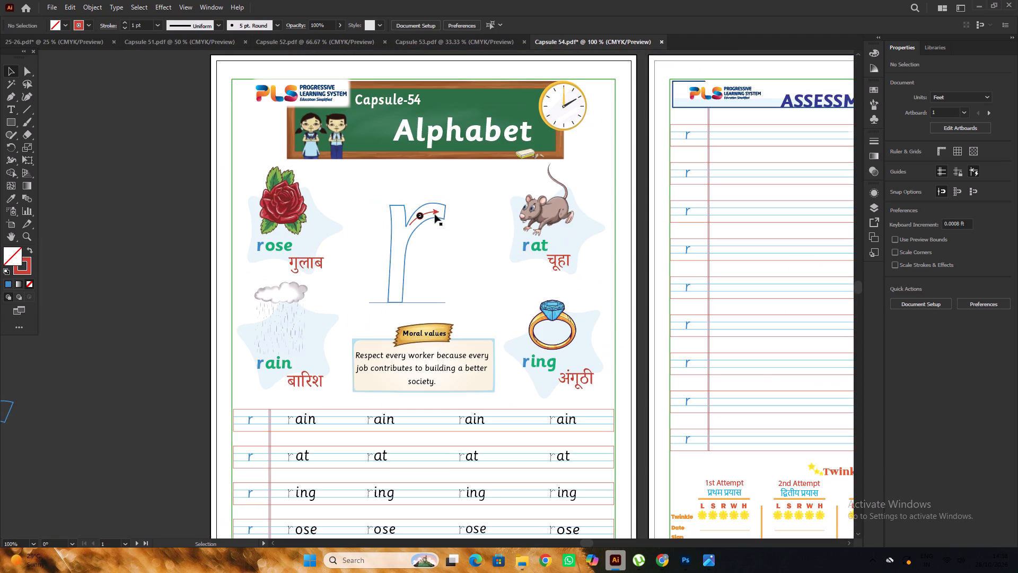
alt+scroll(437, 216, up, 3)
click(437, 204)
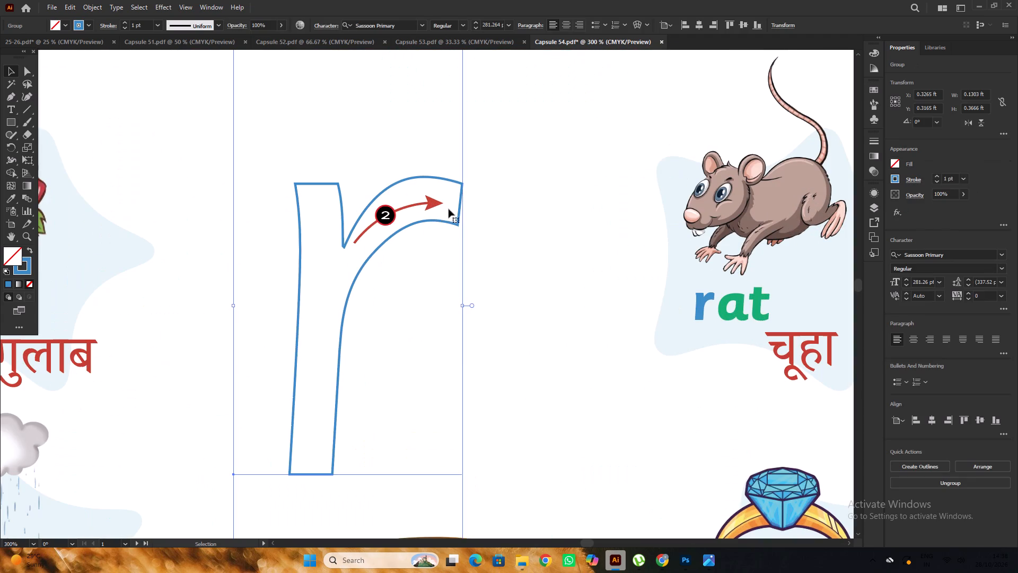
alt+scroll(433, 194, down, 1)
key(ctrl+2)
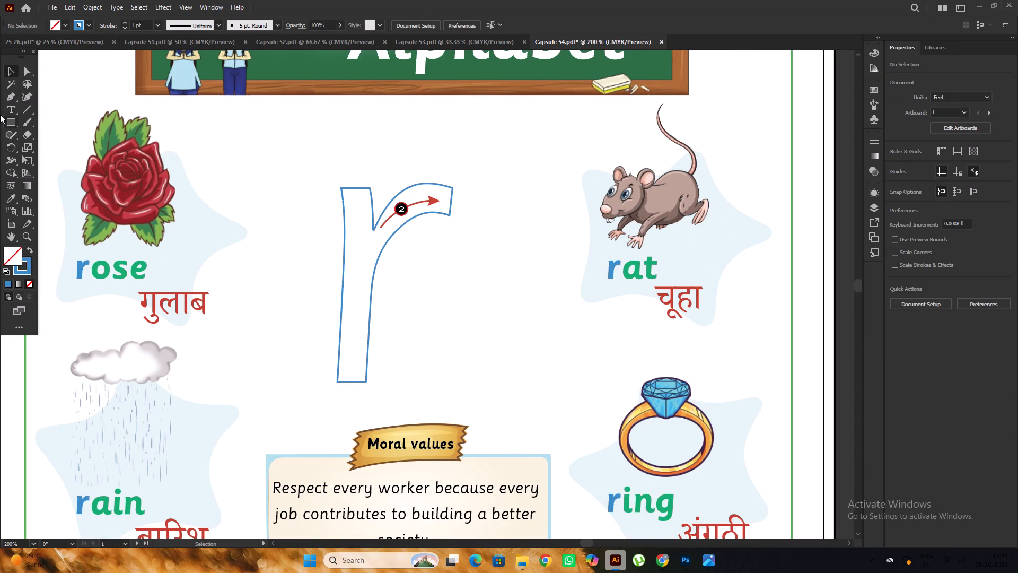
Reshape the red curved arrow with the Curvature tool by pulling its start point slightly lower in the r's arm.
click(28, 98)
alt+scroll(452, 191, up, 1)
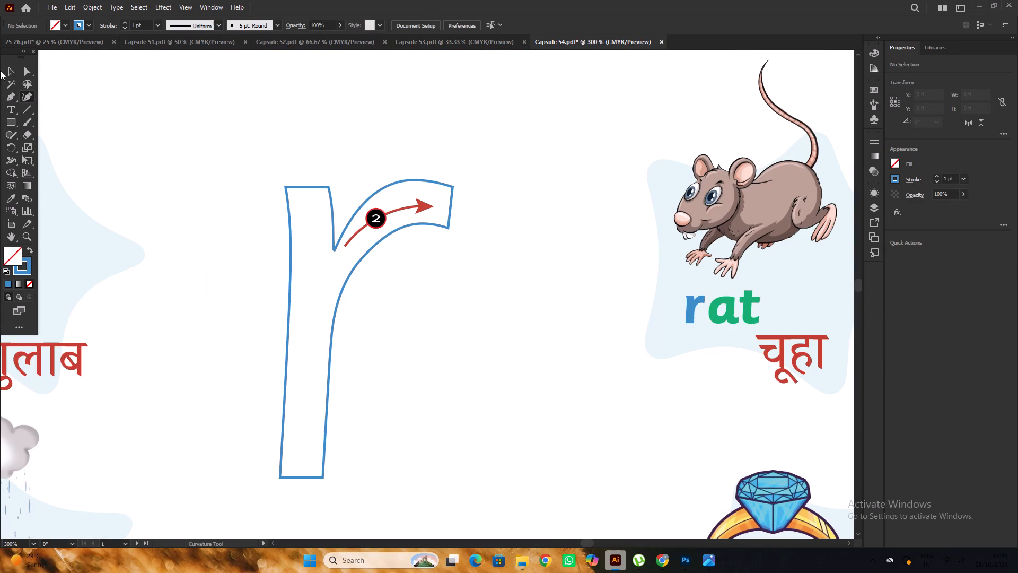
click(10, 70)
click(425, 207)
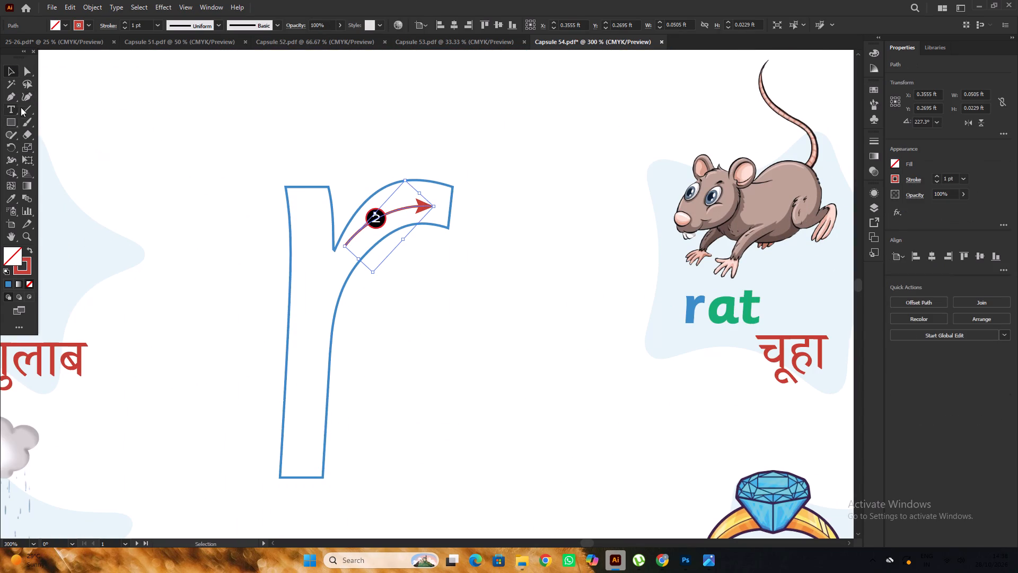
click(24, 100)
alt+scroll(410, 181, up, 1)
drag(323, 268, 324, 269)
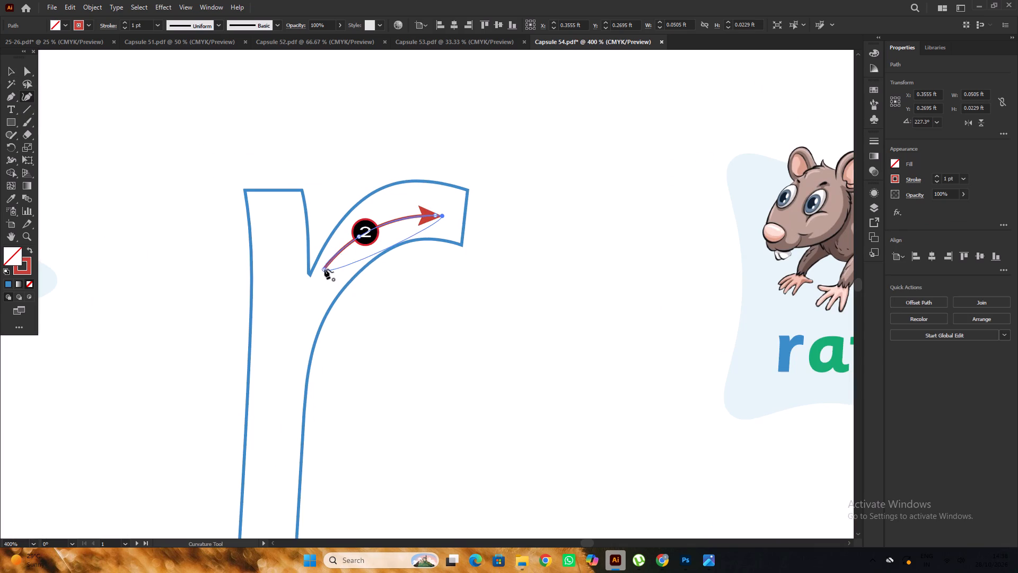
drag(324, 269, 325, 279)
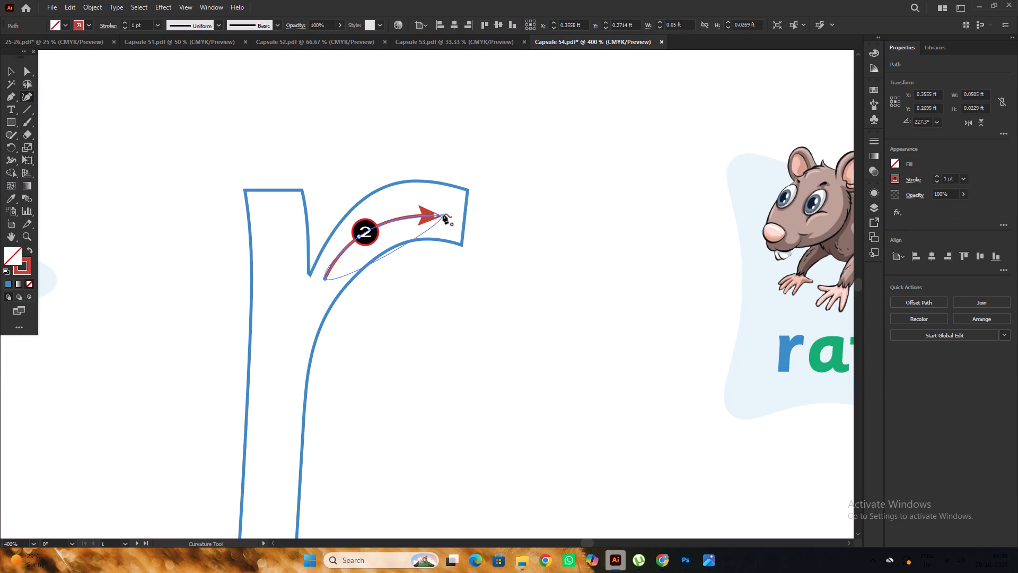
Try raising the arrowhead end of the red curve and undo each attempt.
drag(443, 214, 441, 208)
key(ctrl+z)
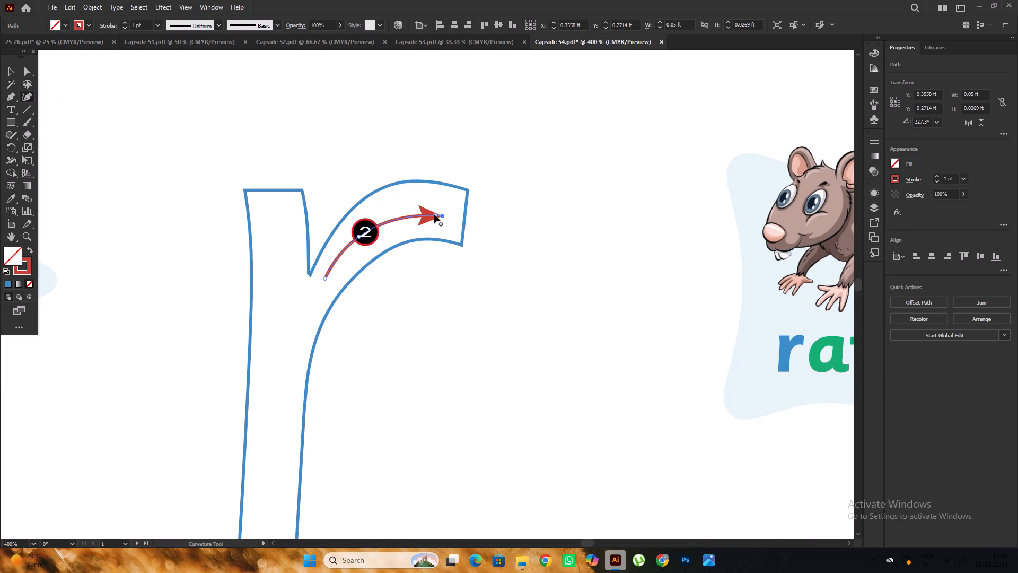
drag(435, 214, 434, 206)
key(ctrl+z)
Delete the extra anchor point just behind the red arrow's tip and raise the tip slightly within the r's arm.
alt+scroll(443, 218, up, 1)
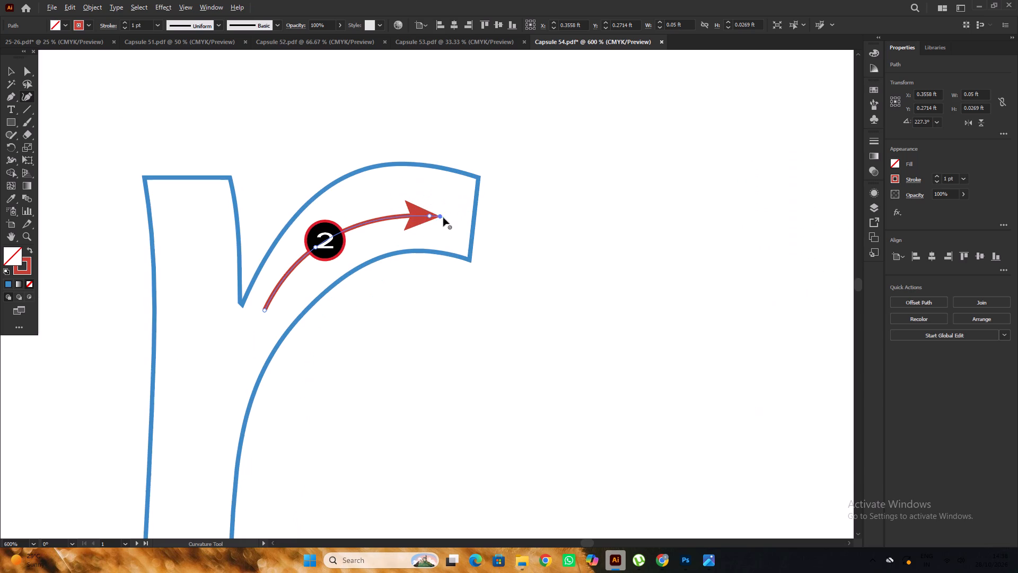
click(430, 216)
key(Delete)
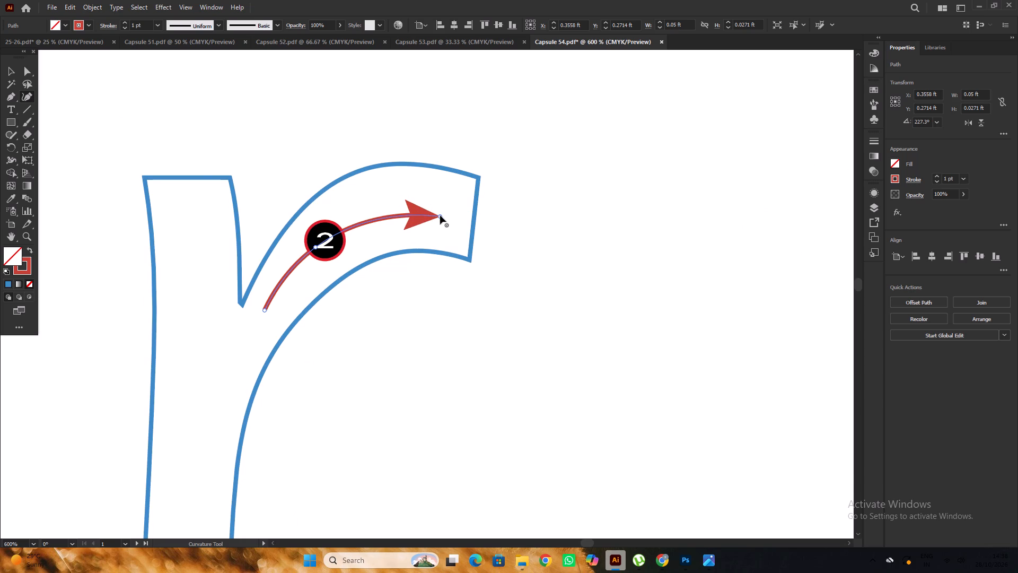
drag(440, 215, 440, 204)
alt+scroll(440, 204, down, 3)
click(7, 68)
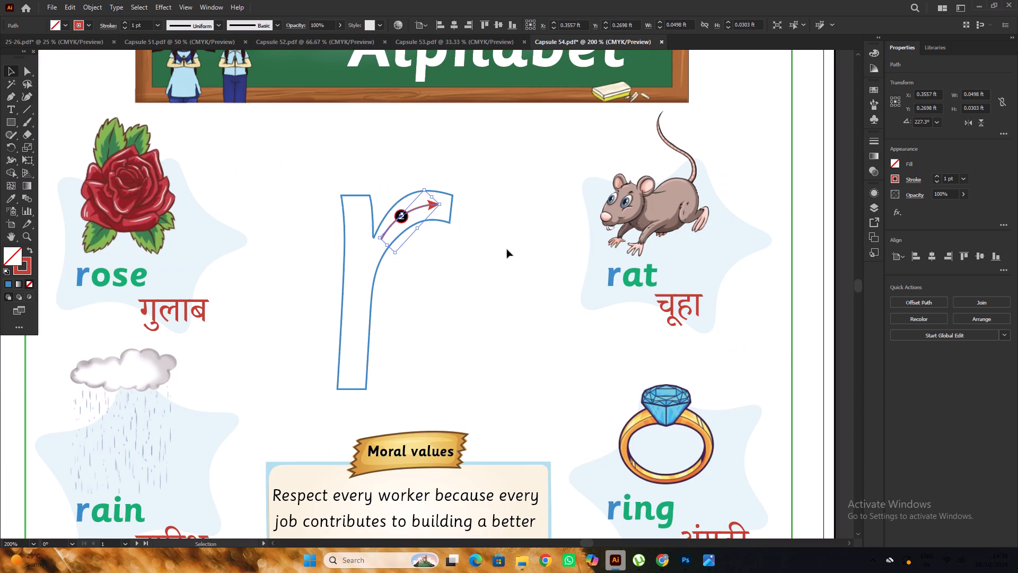
click(476, 233)
Enlarge the number 2 marker slightly and recentre it on the red curved arrow.
alt+scroll(388, 209, up, 2)
click(410, 220)
alt+scroll(412, 219, up, 2)
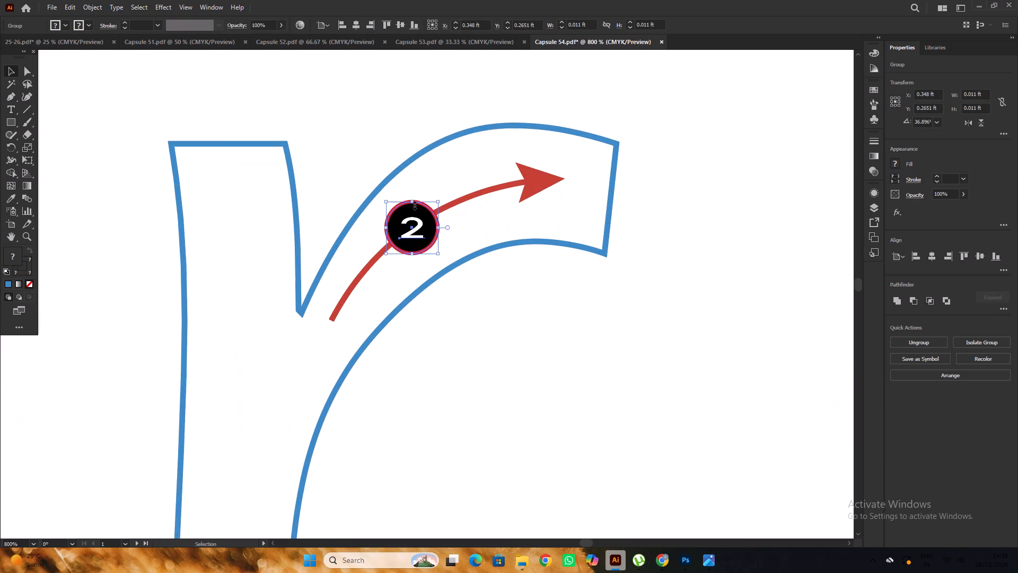
drag(414, 203, 414, 196)
drag(420, 222, 427, 224)
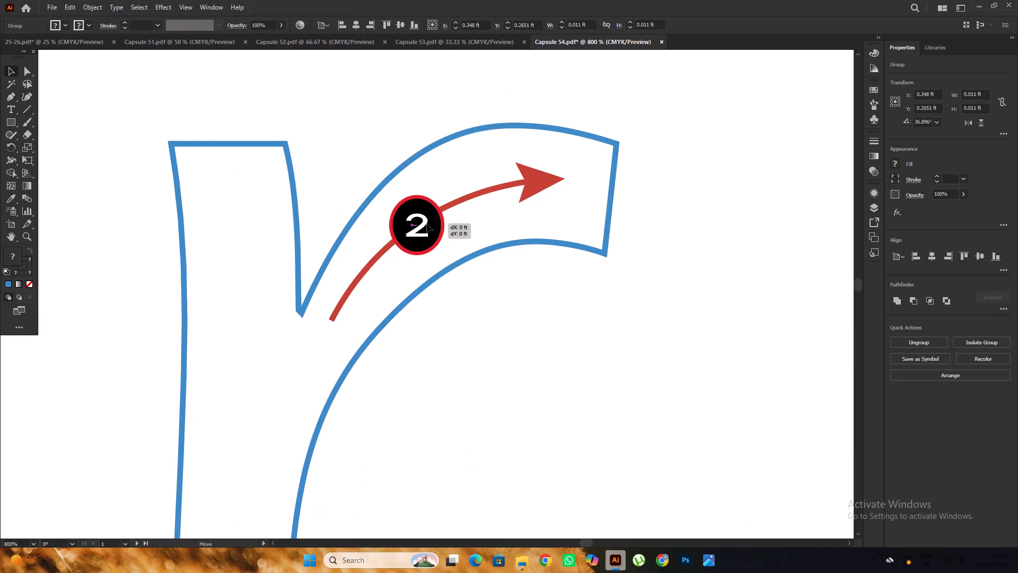
drag(427, 224, 426, 226)
alt+scroll(428, 225, down, 3)
double_click(507, 282)
Switch to the PRINT FINAL folder and check the Capsule 50, 49 and 51 PDFs for a reusable downward stroke arrow.
alt+scroll(460, 250, down, 6)
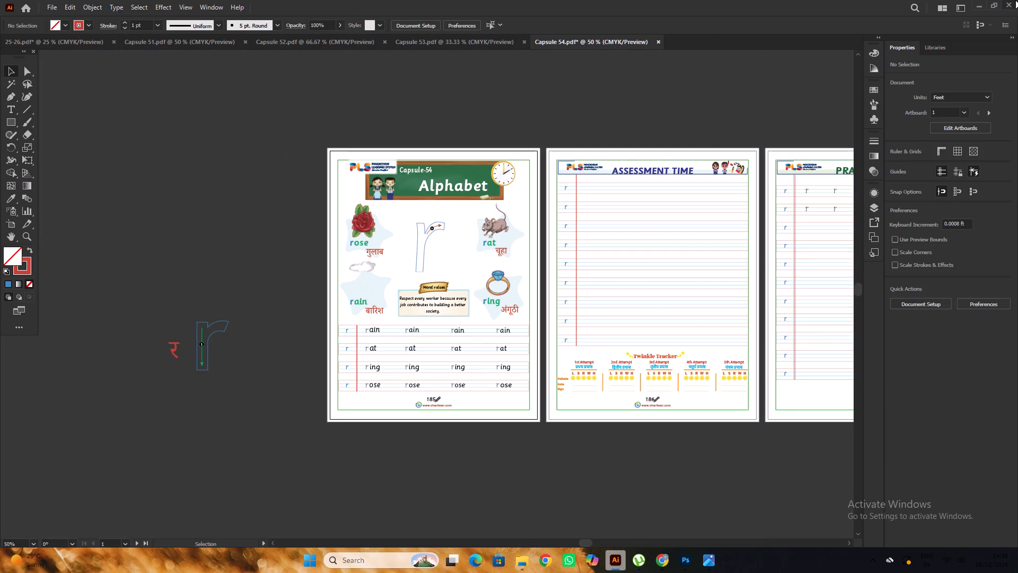
click(980, 5)
double_click(408, 138)
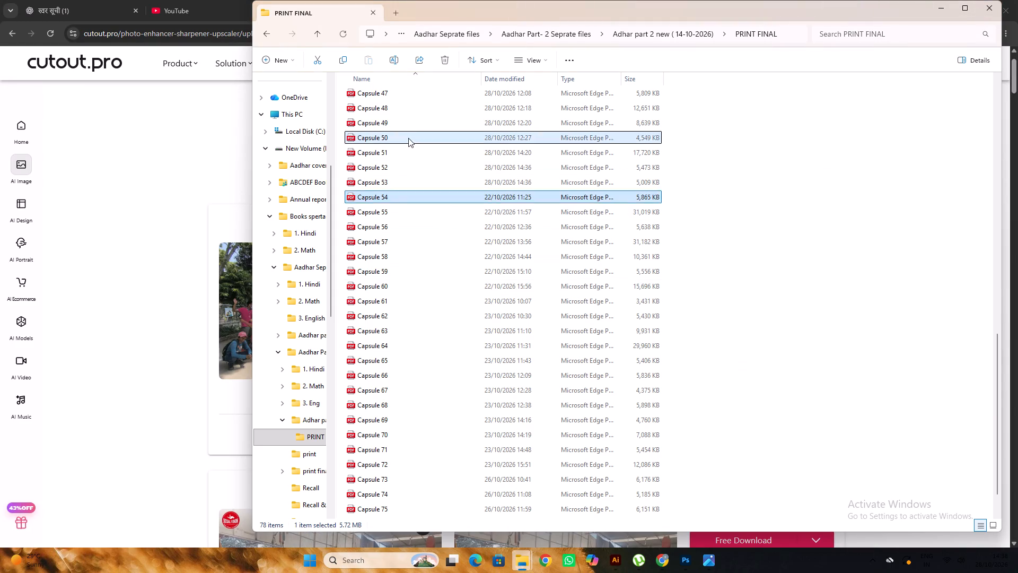
scroll(461, 272, up, 7)
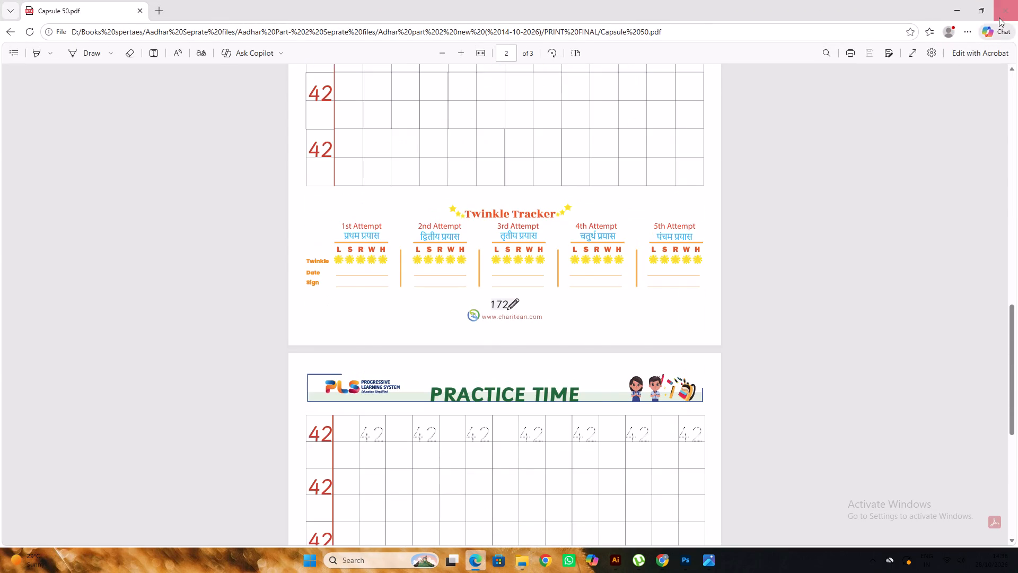
click(999, 18)
double_click(440, 122)
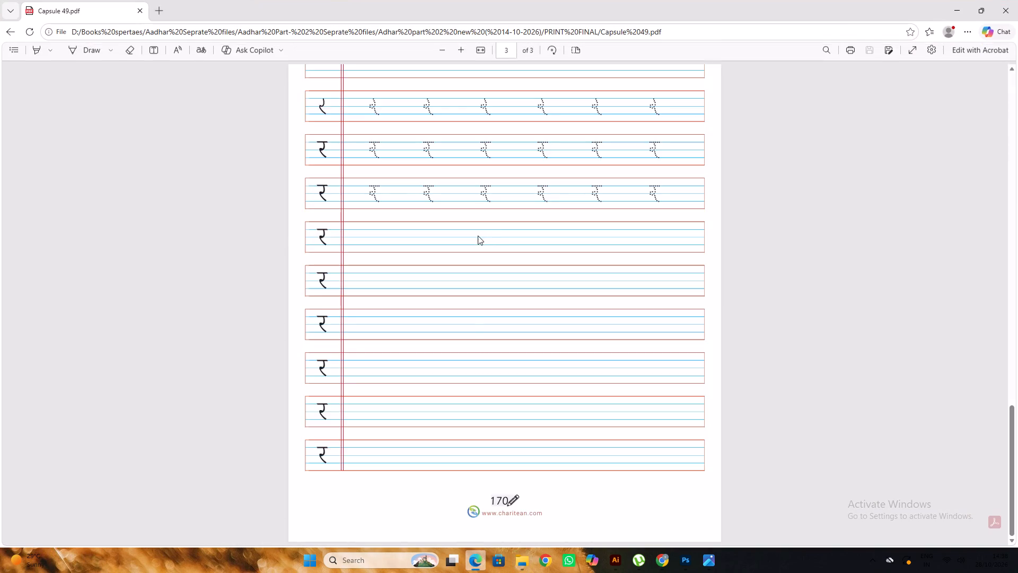
scroll(479, 235, up, 14)
click(1012, 12)
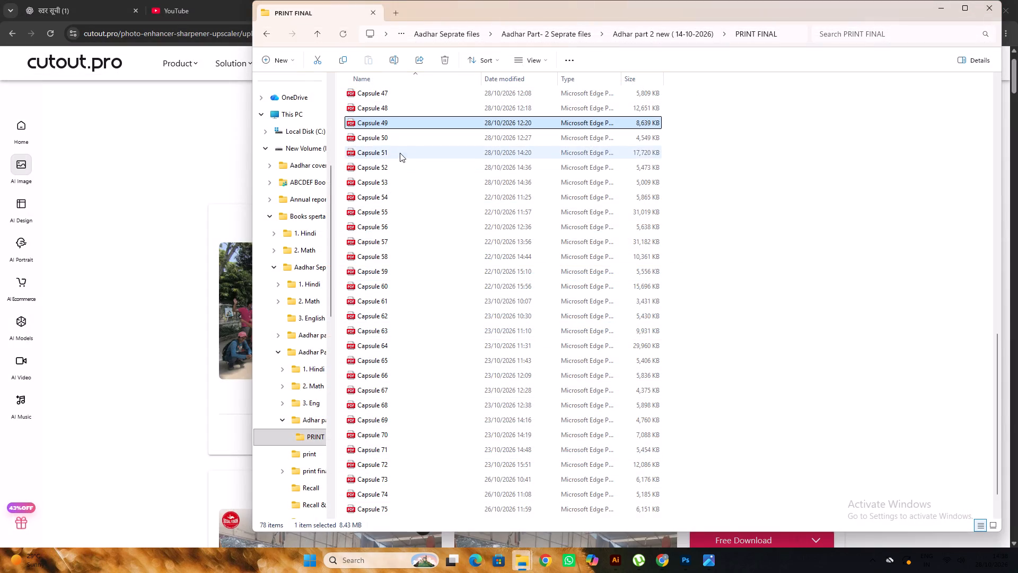
double_click(400, 153)
scroll(426, 201, up, 2)
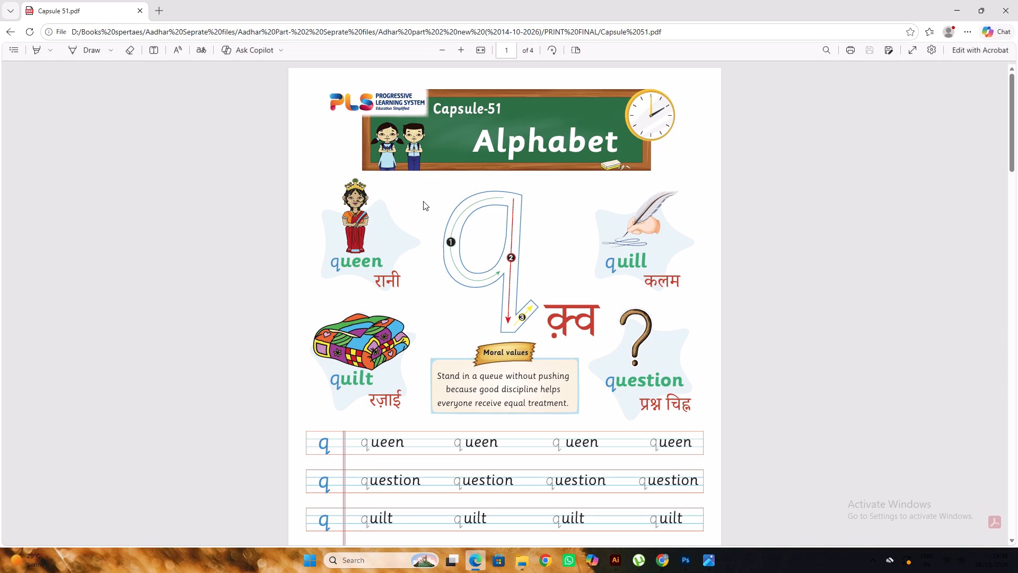
click(997, 8)
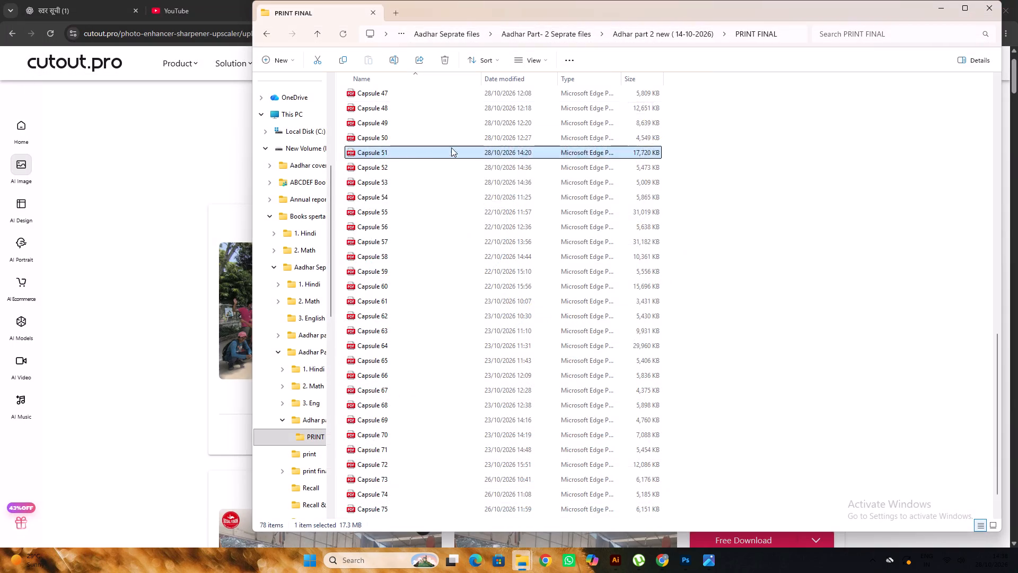
Check the Capsule 49 and Capsule 48 PDFs for a letter tracing graphic with a downward stroke arrow.
scroll(427, 153, up, 2)
double_click(399, 212)
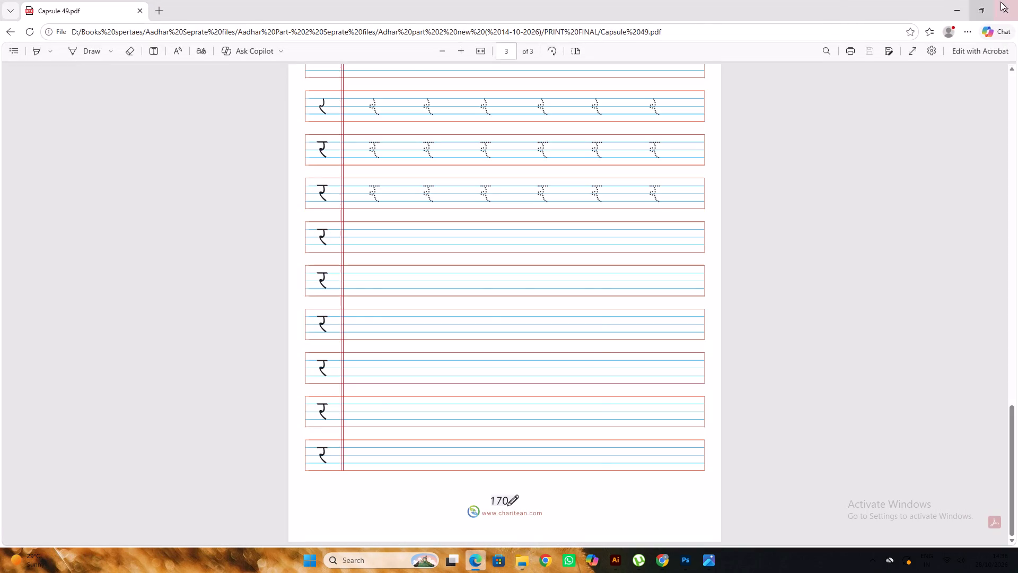
click(1005, 4)
double_click(424, 197)
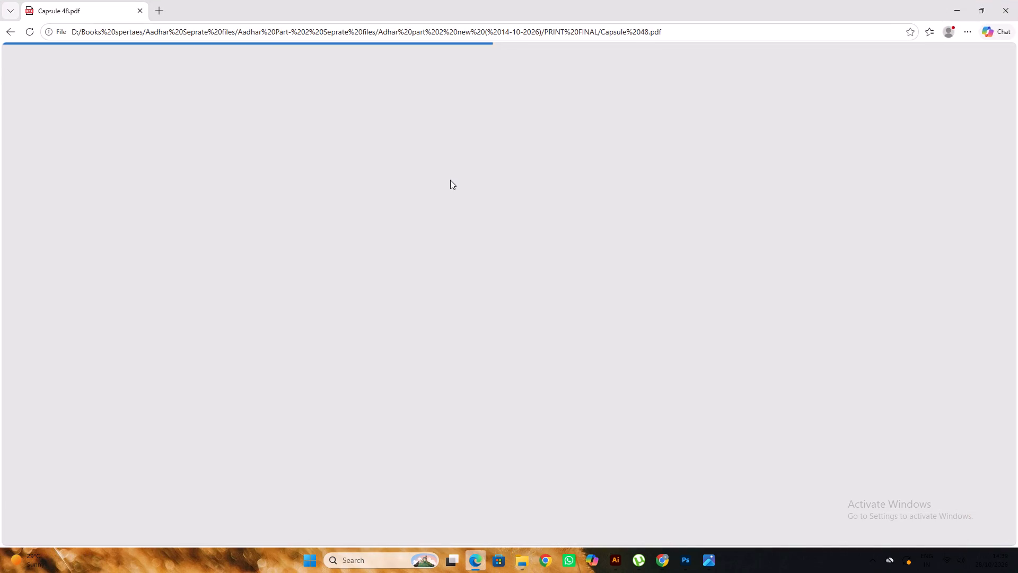
scroll(451, 179, up, 20)
scroll(451, 179, up, 12)
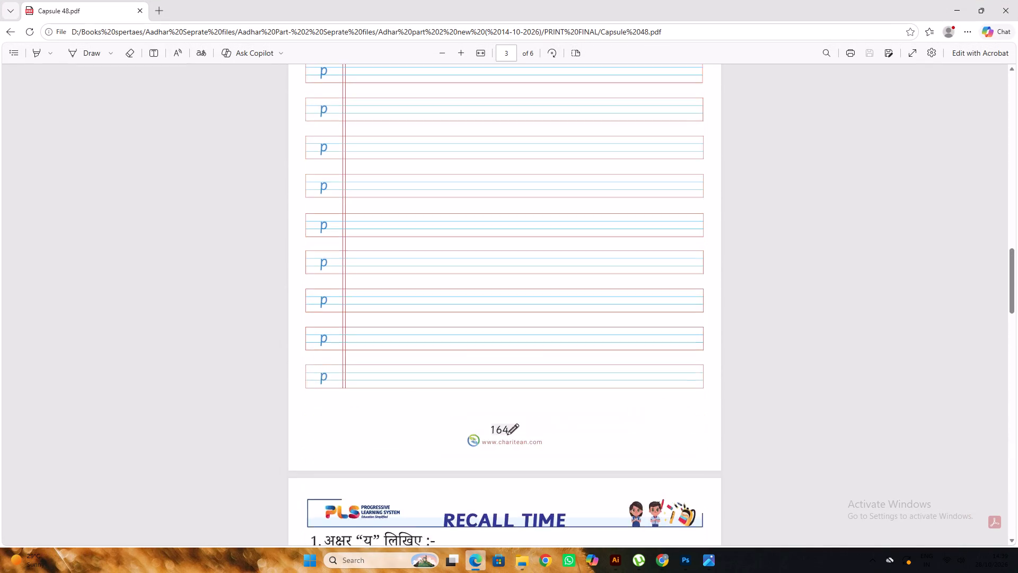
scroll(452, 179, up, 20)
scroll(452, 179, up, 11)
click(1017, 7)
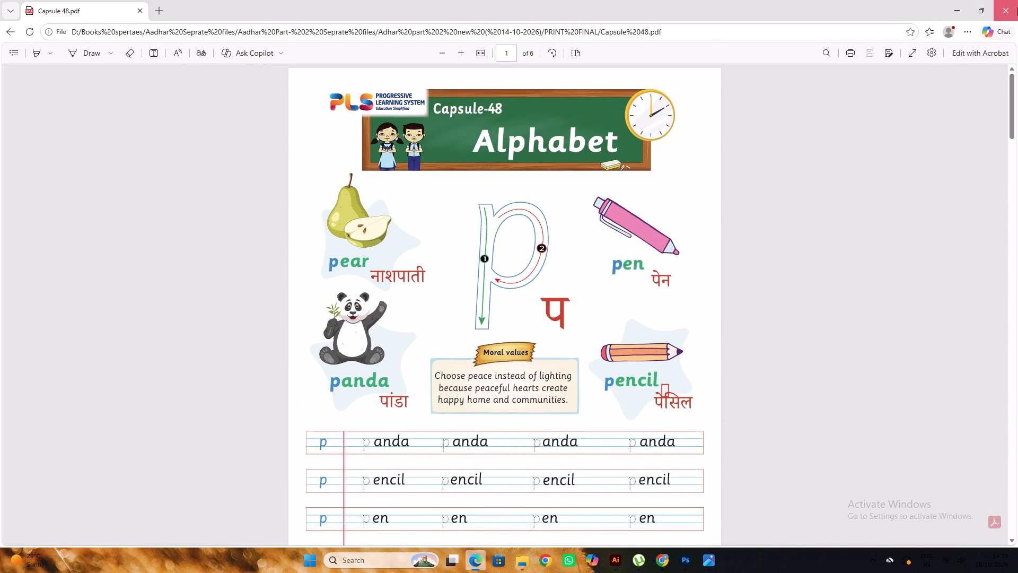
Open the Capsule 48 PDF from the PRINT FINAL folder in Illustrator.
right_click(422, 200)
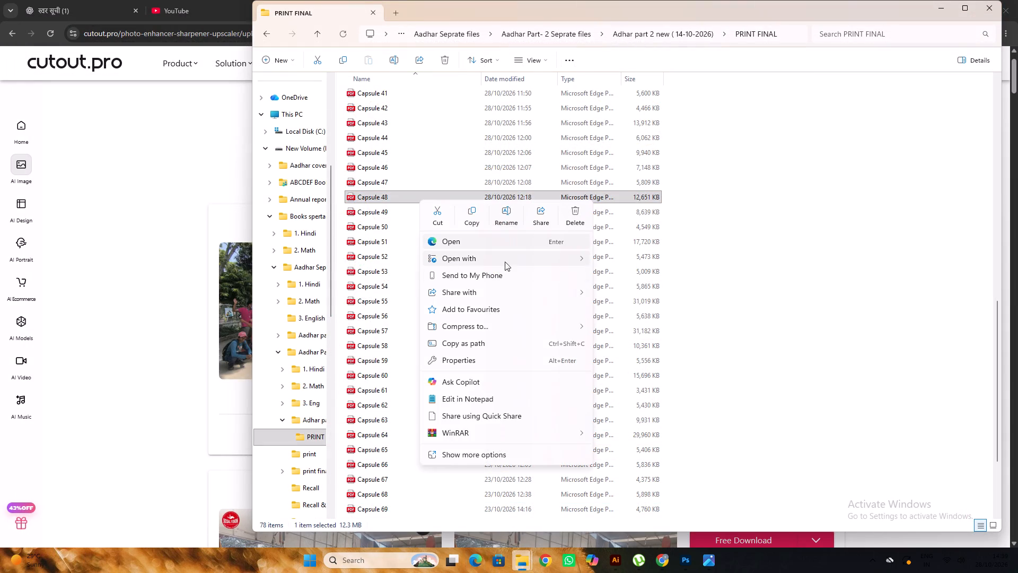
click(664, 260)
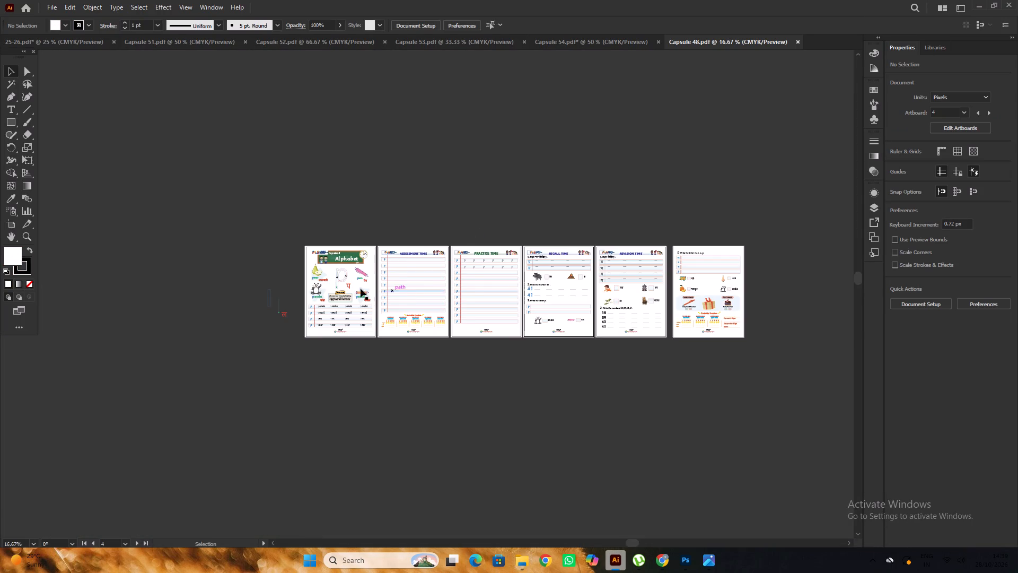
Ungroup the p tracing graphic on Capsule 48's first page so its stroke arrows are separate objects.
alt+scroll(359, 288, up, 5)
click(248, 227)
scroll(241, 249, up, 2)
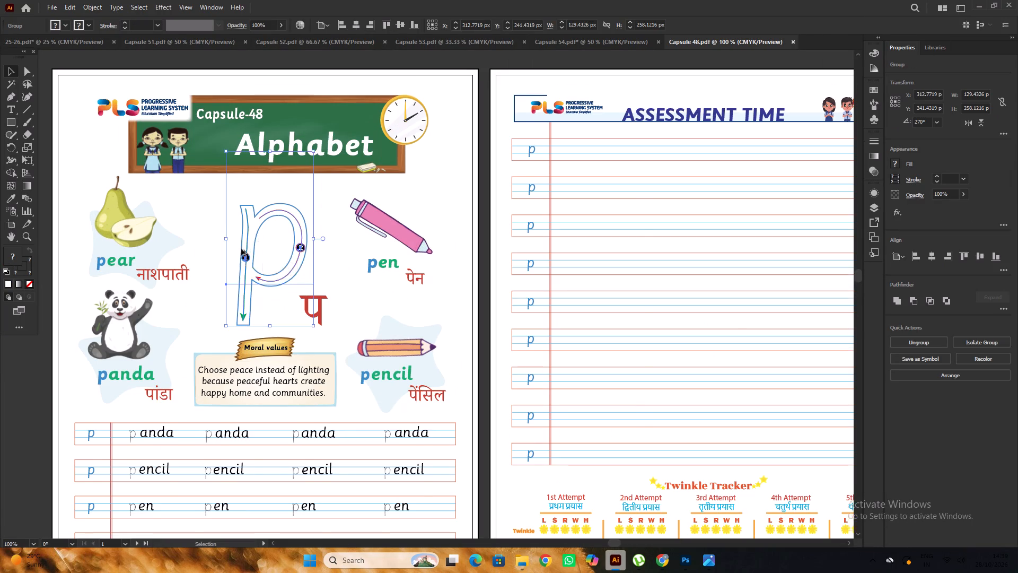
alt+scroll(338, 237, down, 2)
right_click(295, 240)
click(345, 400)
click(131, 211)
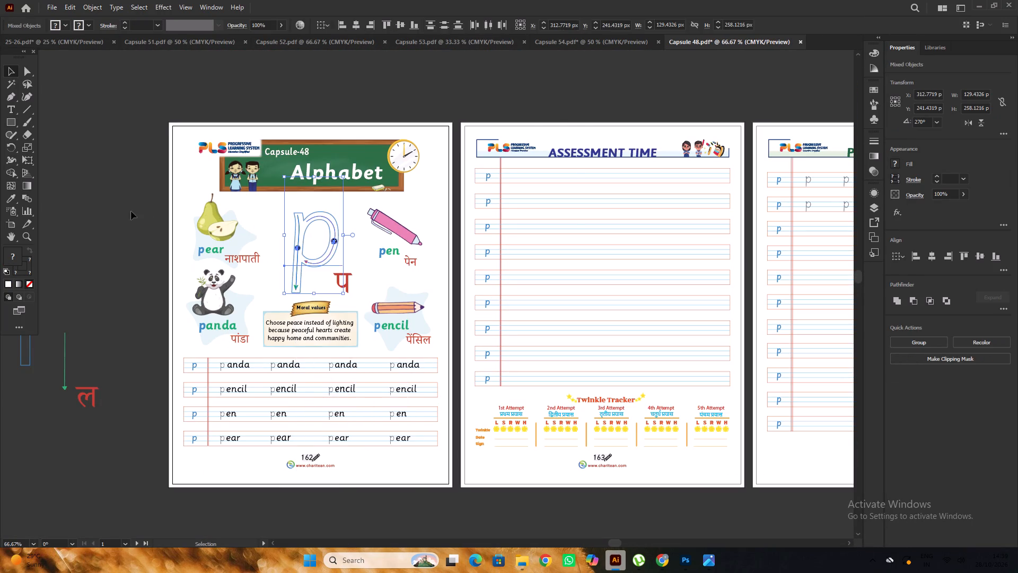
Copy the green downward stroke arrow from Capsule 48's letter p and paste it into Capsule 54's first page.
alt+scroll(309, 231, up, 1)
click(294, 240)
alt+scroll(289, 255, up, 2)
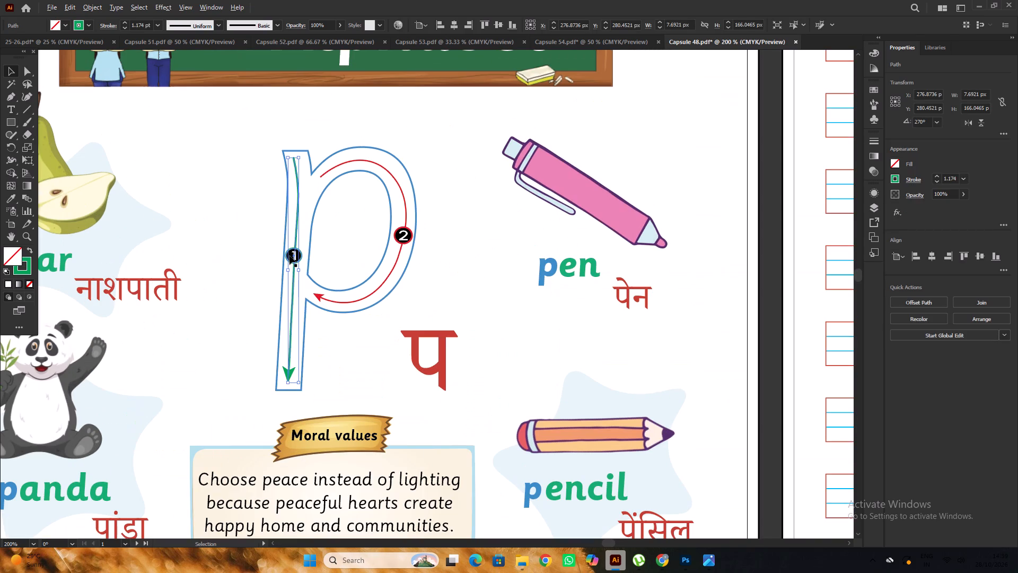
key(ctrl+c)
click(602, 42)
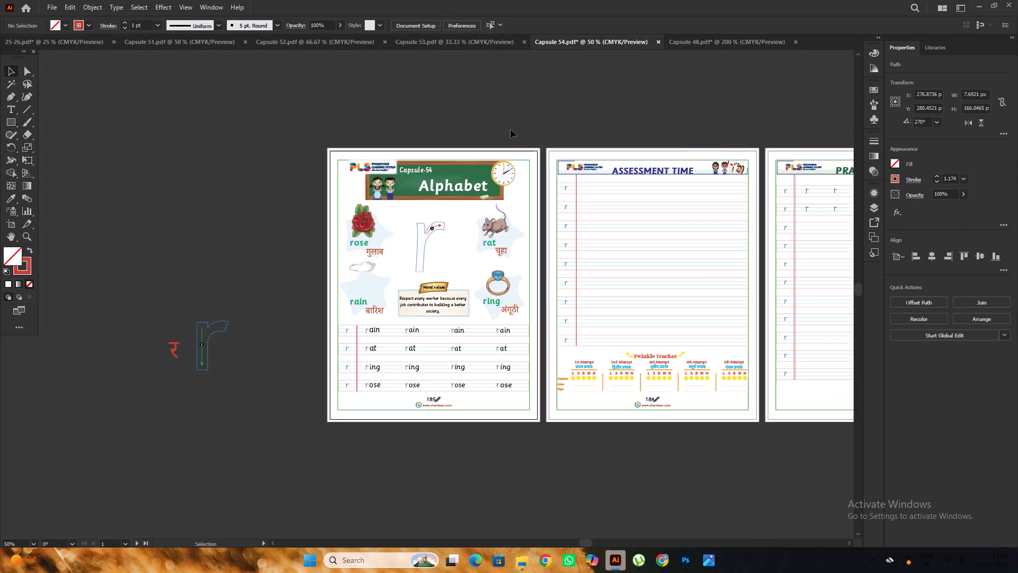
alt+scroll(430, 247, up, 3)
key(ctrl+f)
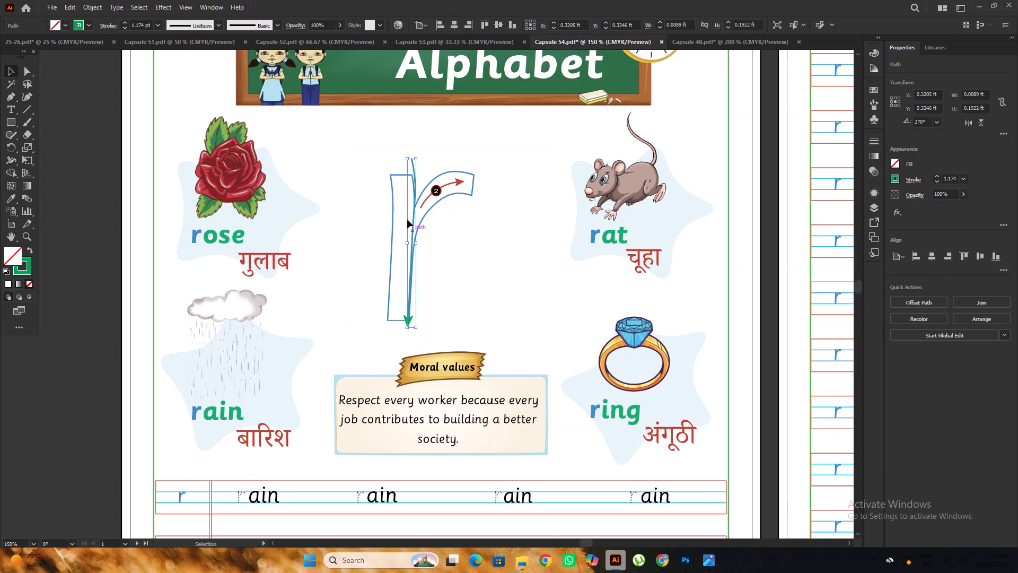
Move the green arrow into the stem of the outlined r and shorten it to fit inside the stem's lower end.
alt+scroll(407, 216, up, 2)
drag(421, 216, 401, 259)
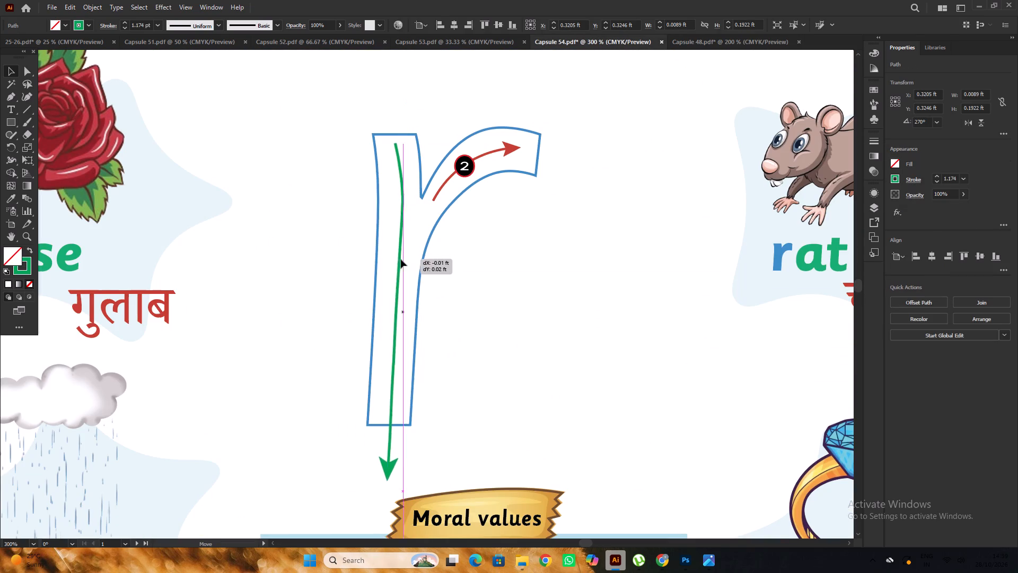
drag(401, 259, 398, 258)
scroll(394, 225, down, 3)
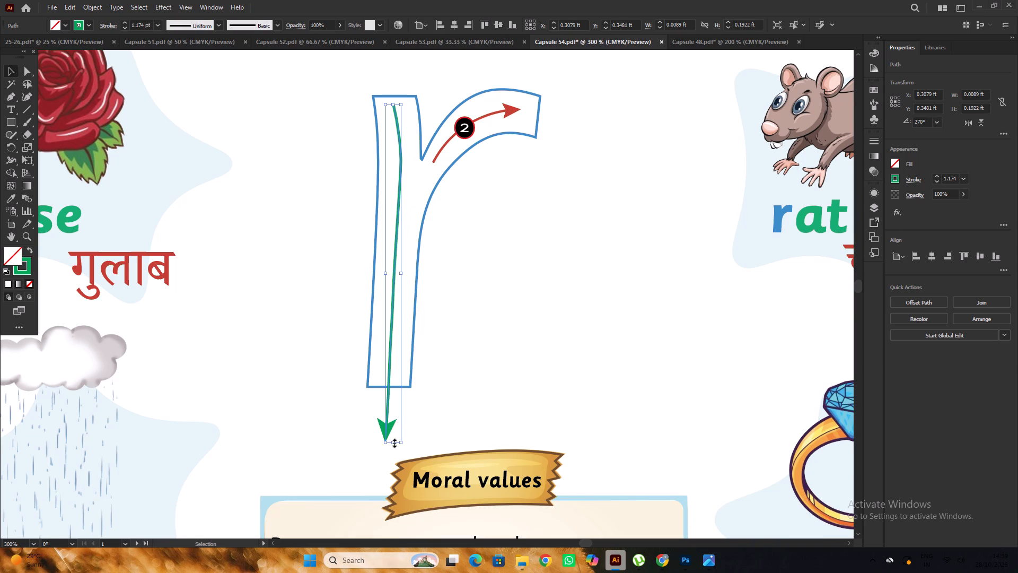
drag(393, 442, 401, 376)
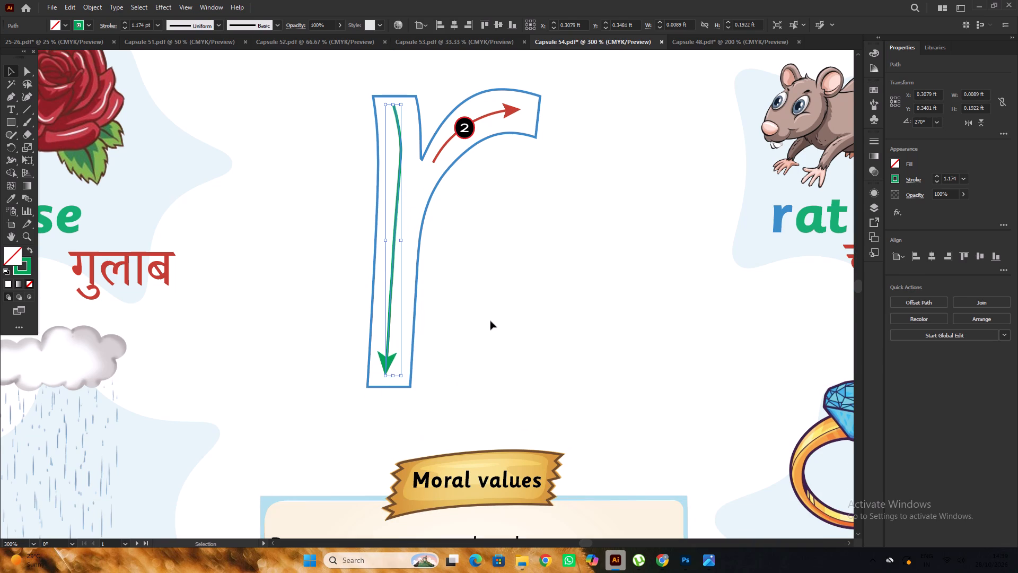
click(490, 321)
alt+scroll(408, 300, down, 4)
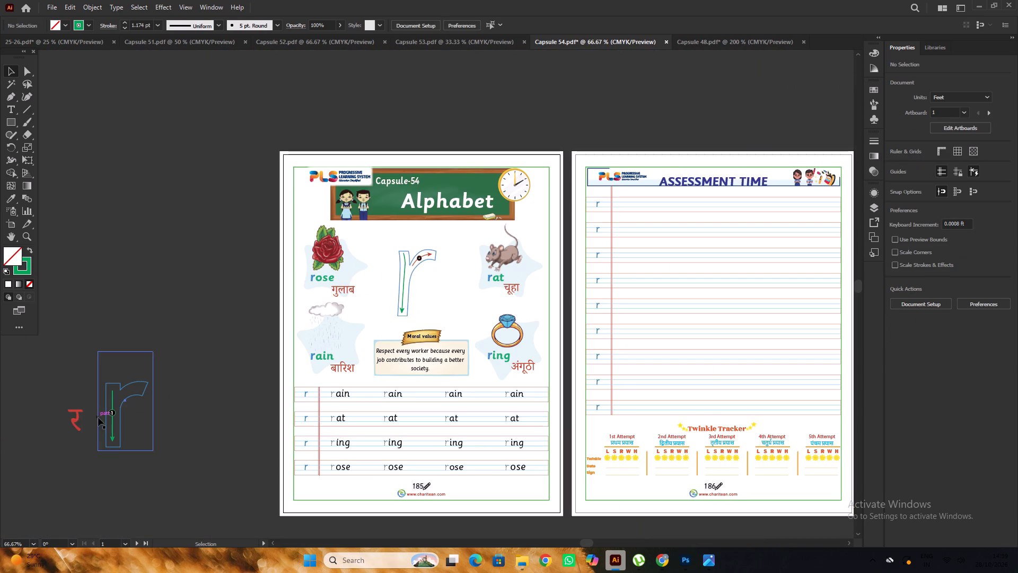
Move the number 1 marker onto the green arrow in the r's stem and bring it to the front.
drag(111, 413, 404, 279)
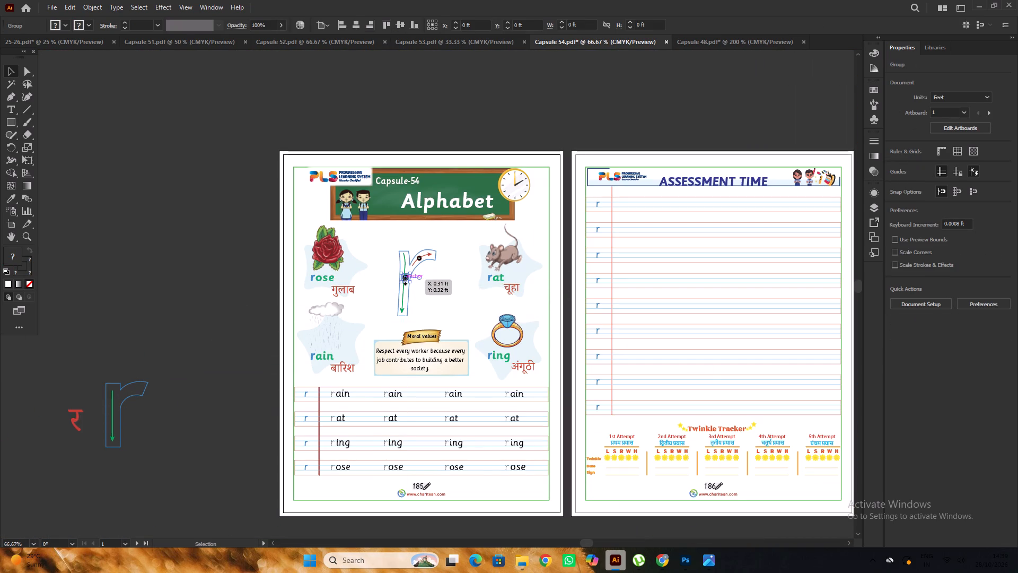
alt+scroll(405, 280, up, 5)
drag(405, 289, 396, 305)
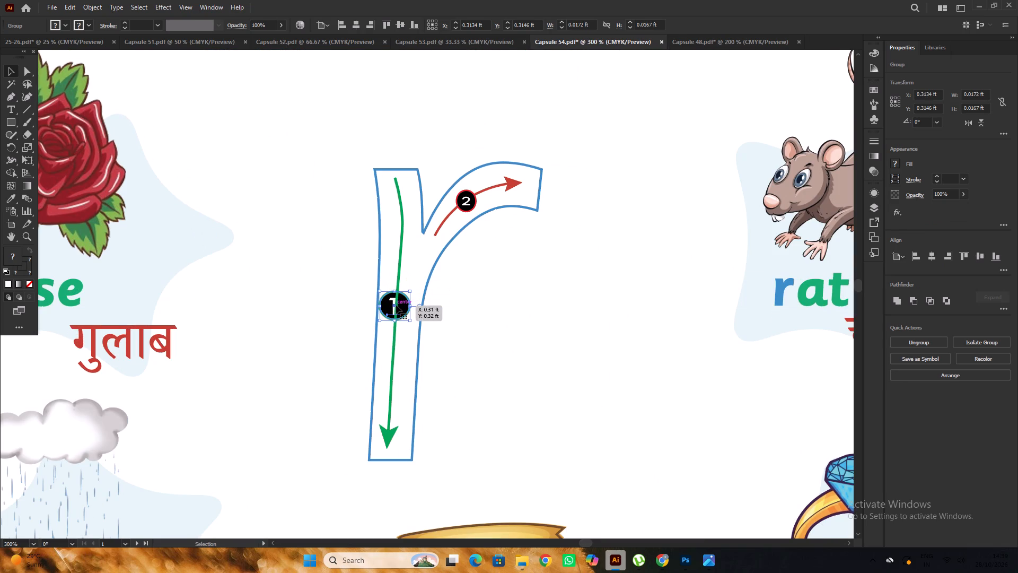
key(ctrl+shift+bracketright)
alt+scroll(398, 305, up, 3)
drag(396, 314, 403, 327)
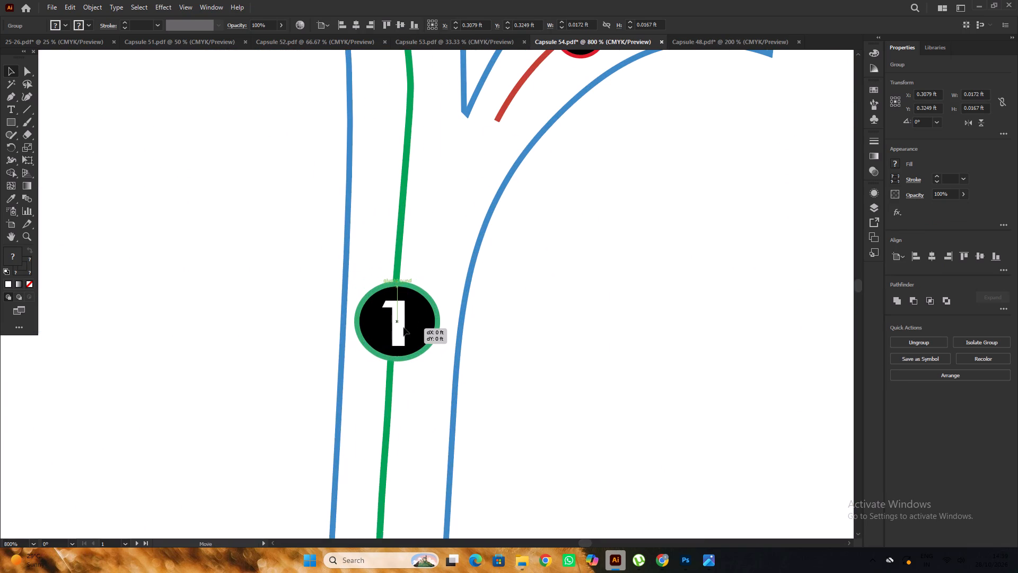
drag(403, 327, 400, 329)
alt+scroll(391, 308, down, 2)
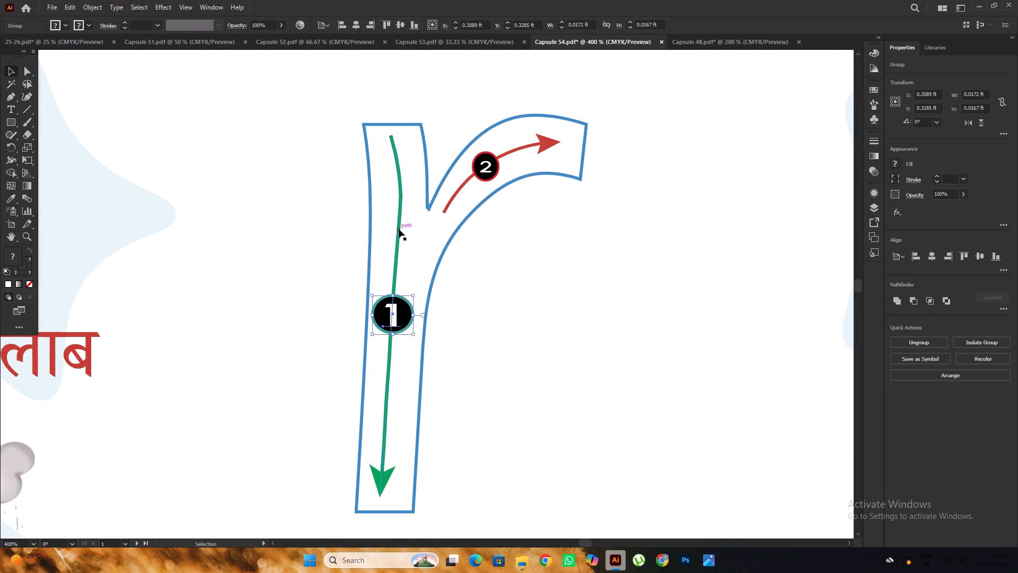
Shift the green arrow slightly toward the middle of the r's stem and recentre the number 1 marker on it.
click(399, 229)
click(399, 229)
click(400, 229)
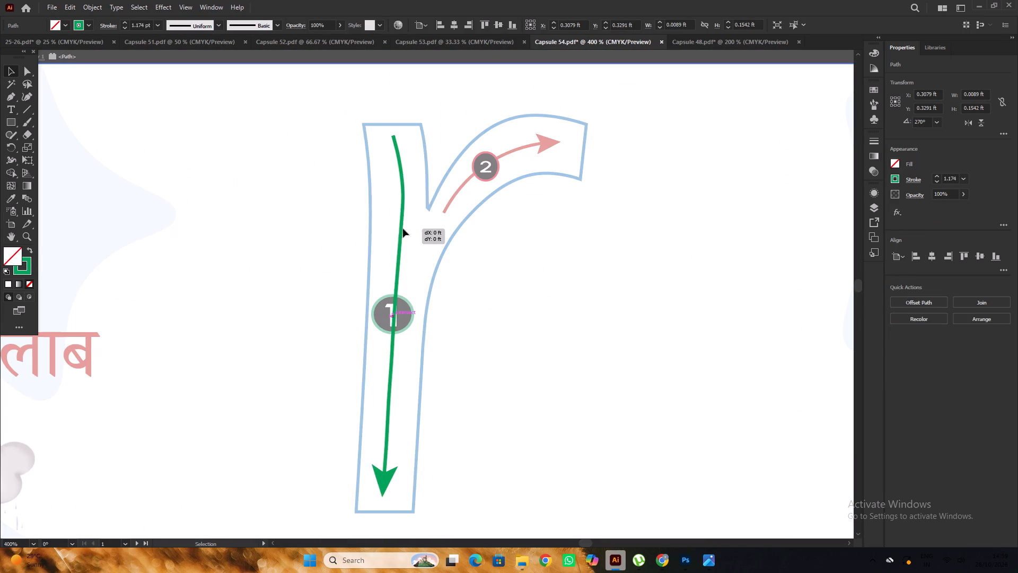
triple_click(518, 300)
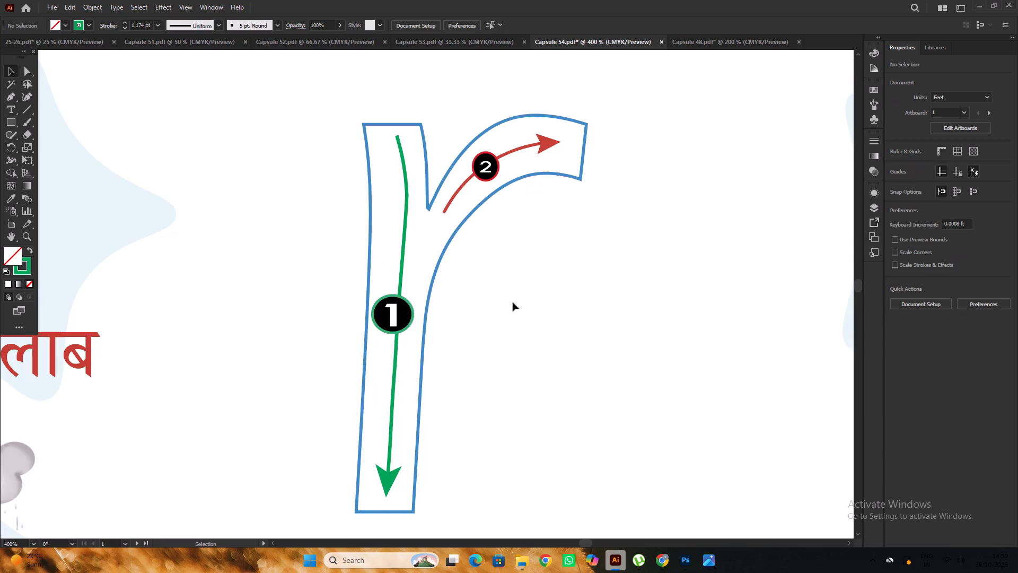
drag(388, 324, 393, 323)
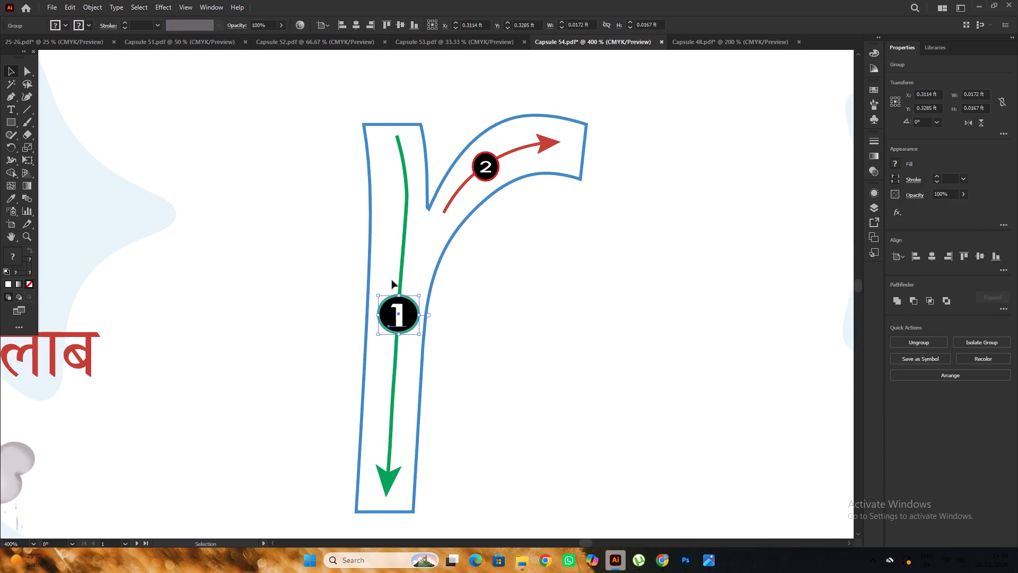
Group the r outline together with both stroke arrows and the number 1 and 2 markers.
alt+scroll(366, 273, down, 4)
click(455, 283)
click(365, 229)
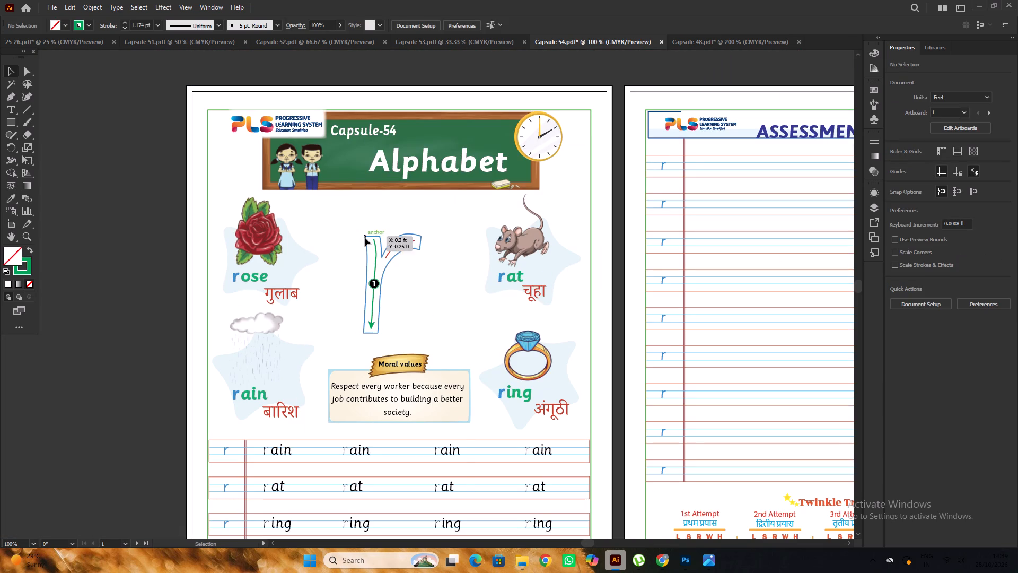
click(365, 239)
right_click(365, 239)
click(497, 246)
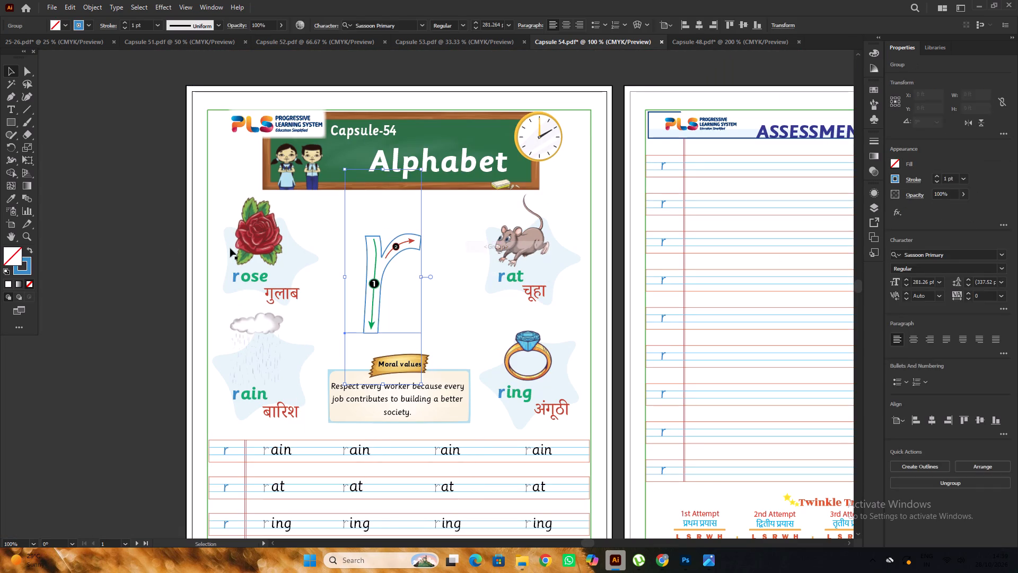
click(150, 241)
click(349, 228)
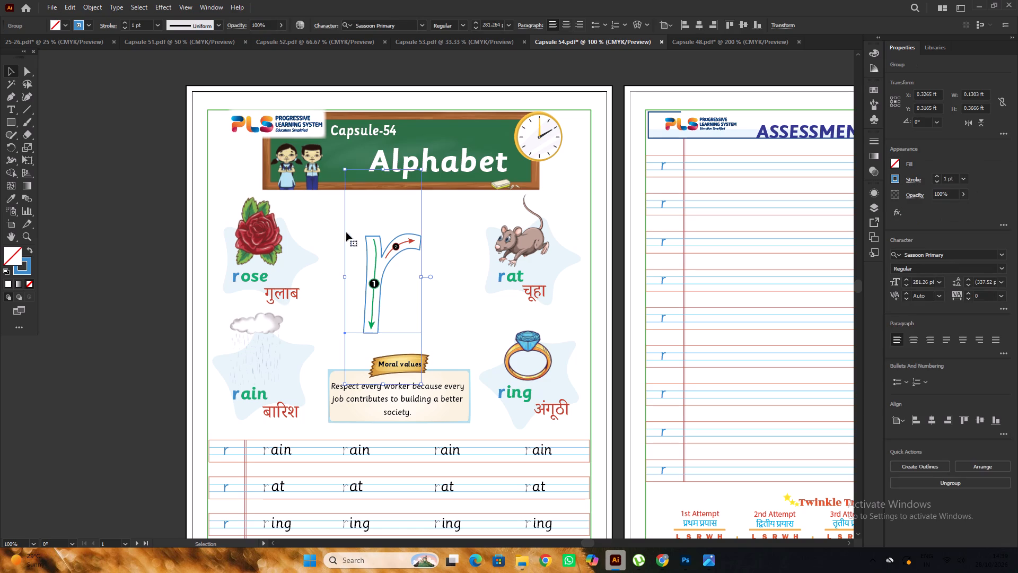
click(336, 233)
drag(344, 231, 426, 334)
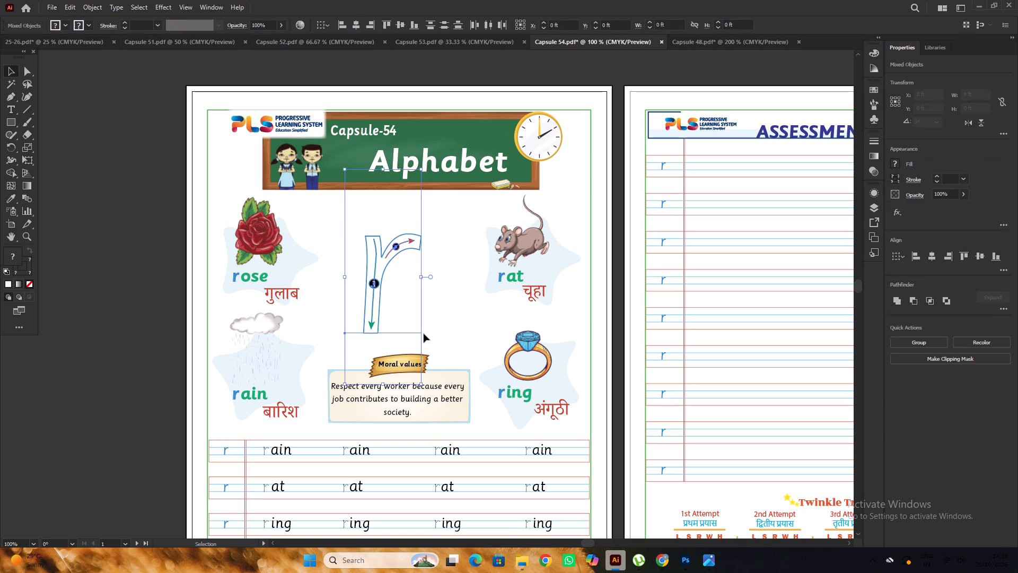
key(ctrl+g)
alt+scroll(387, 254, down, 3)
click(228, 215)
Move the red Hindi letter र from outside the artboard to beside the foot of the r tracing graphic.
alt+scroll(387, 276, up, 2)
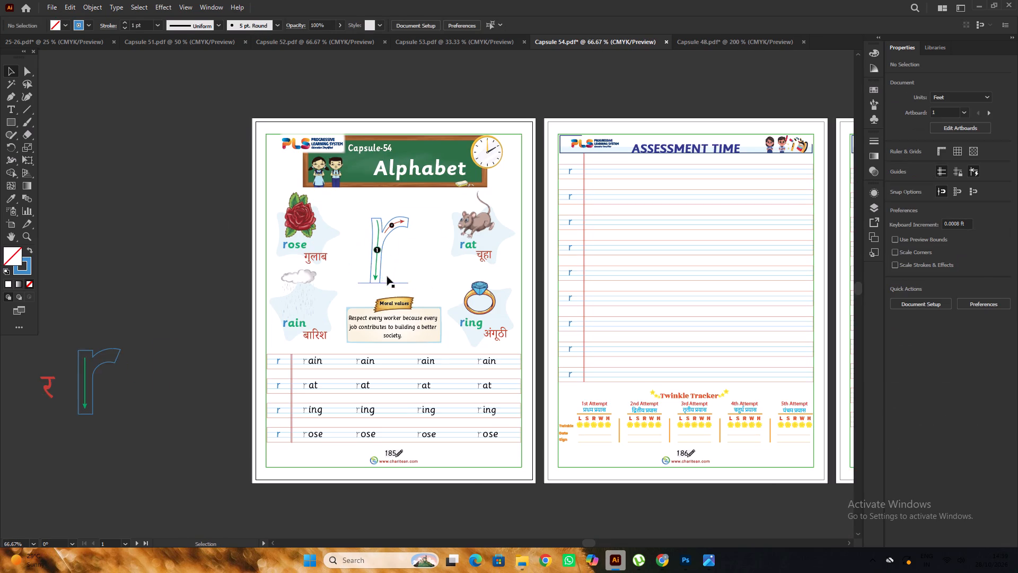
scroll(368, 278, down, 3)
drag(50, 352, 416, 241)
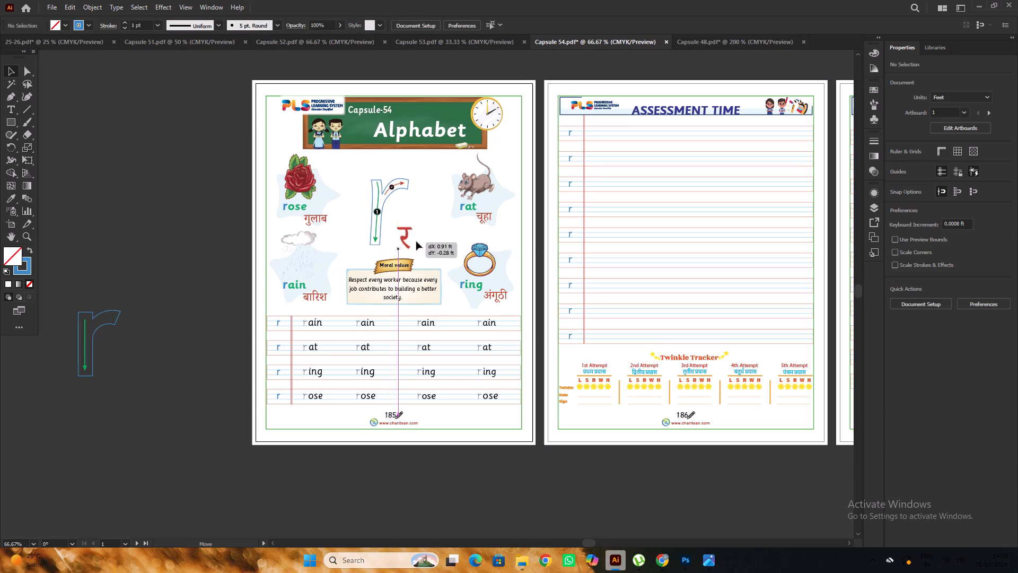
drag(416, 241, 417, 243)
alt+scroll(417, 242, up, 2)
click(417, 233)
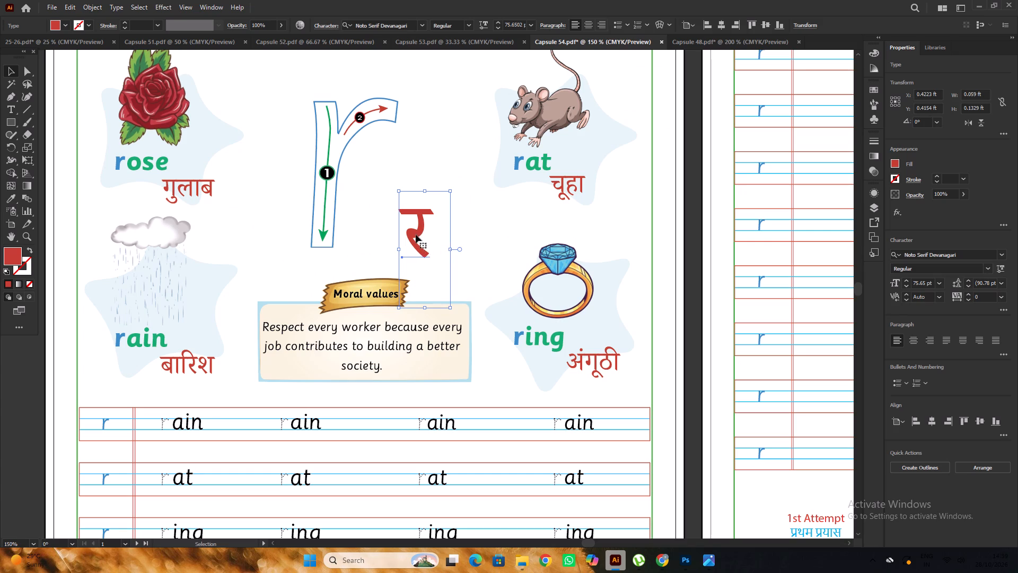
Enlarge the r tracing group to about 0.149 ft by 0.419 ft and shift it slightly closer to the र.
click(337, 218)
alt+shift+drag(399, 326, 408, 336)
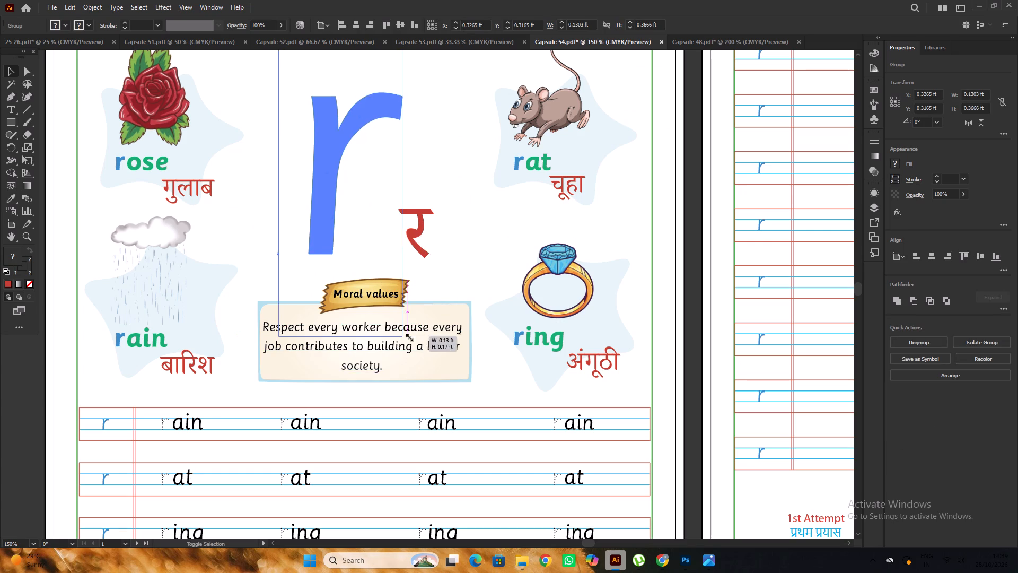
alt+shift+drag(408, 336, 412, 347)
alt+scroll(383, 280, down, 2)
click(168, 216)
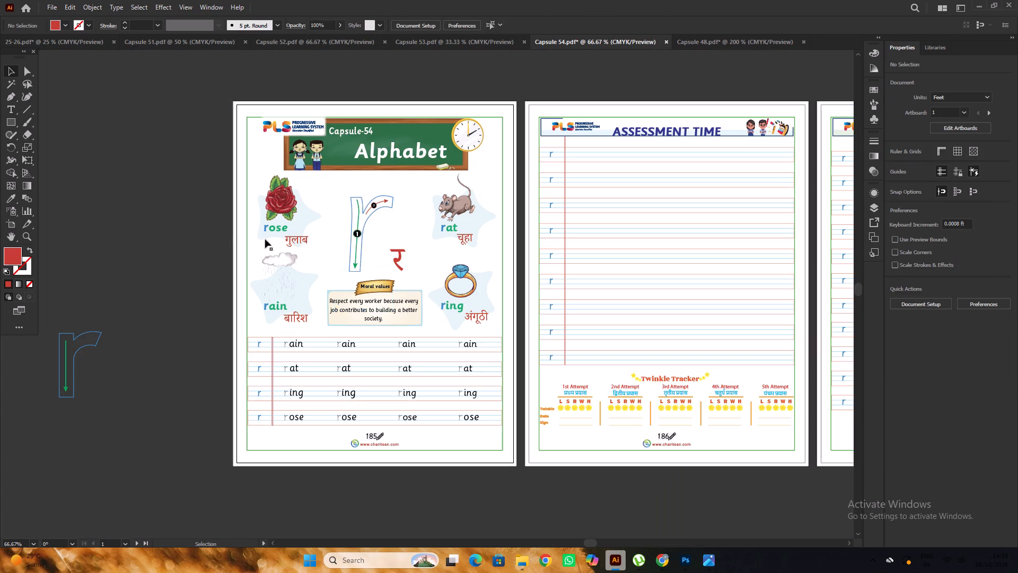
alt+scroll(309, 248, up, 2)
drag(426, 253, 438, 251)
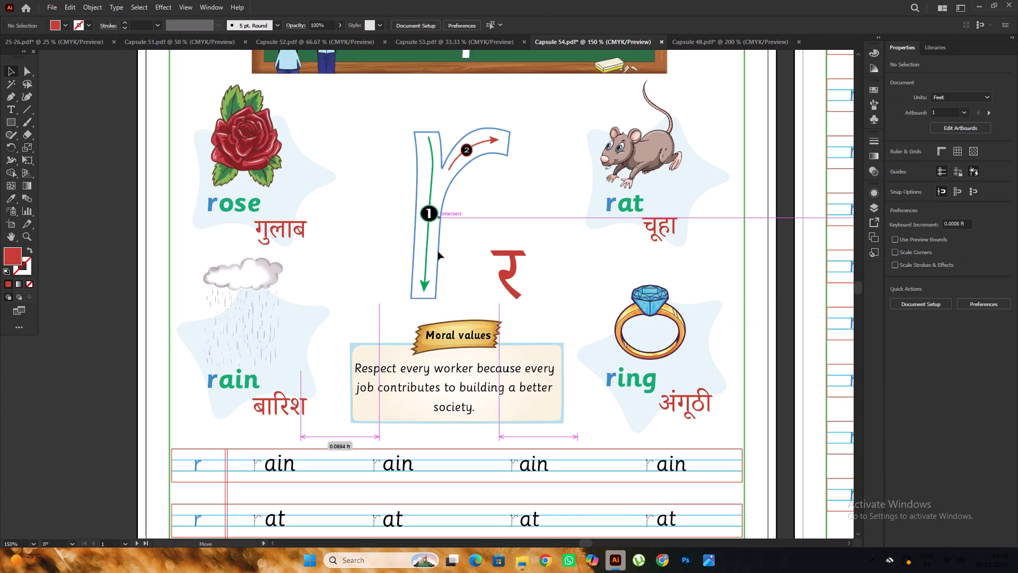
drag(438, 251, 438, 254)
Group the r tracing graphic with the Hindi र and centre the group horizontally on the first page.
alt+scroll(297, 212, down, 3)
shift+click(370, 241)
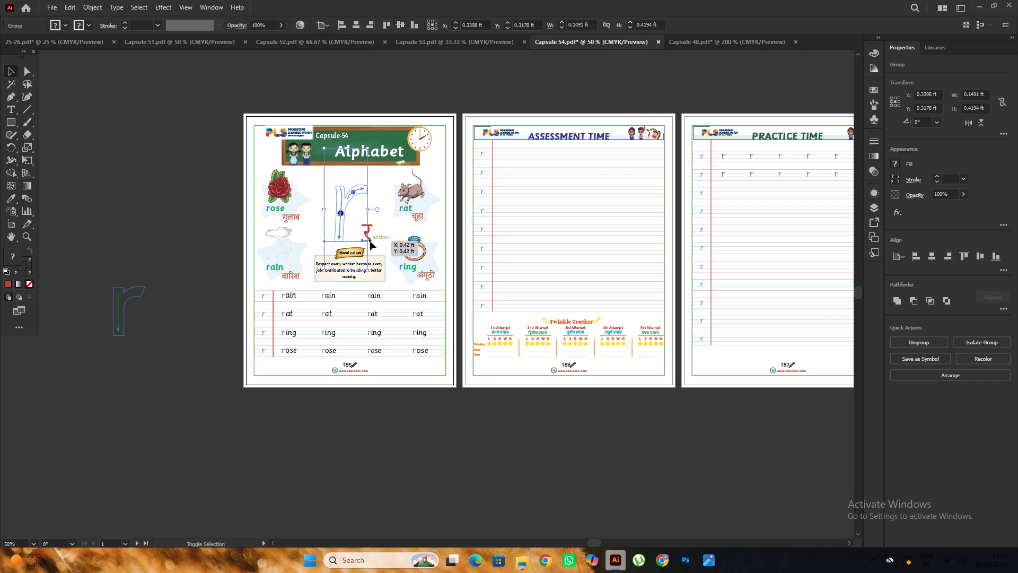
key(ctrl+g)
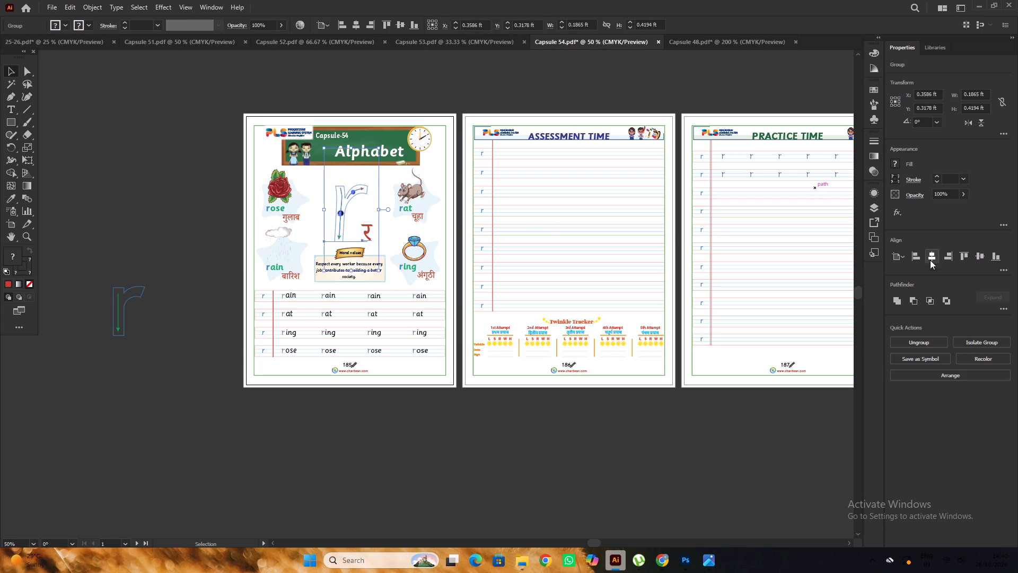
click(929, 258)
double_click(186, 226)
alt+scroll(368, 245, up, 3)
alt+scroll(322, 237, down, 4)
click(159, 192)
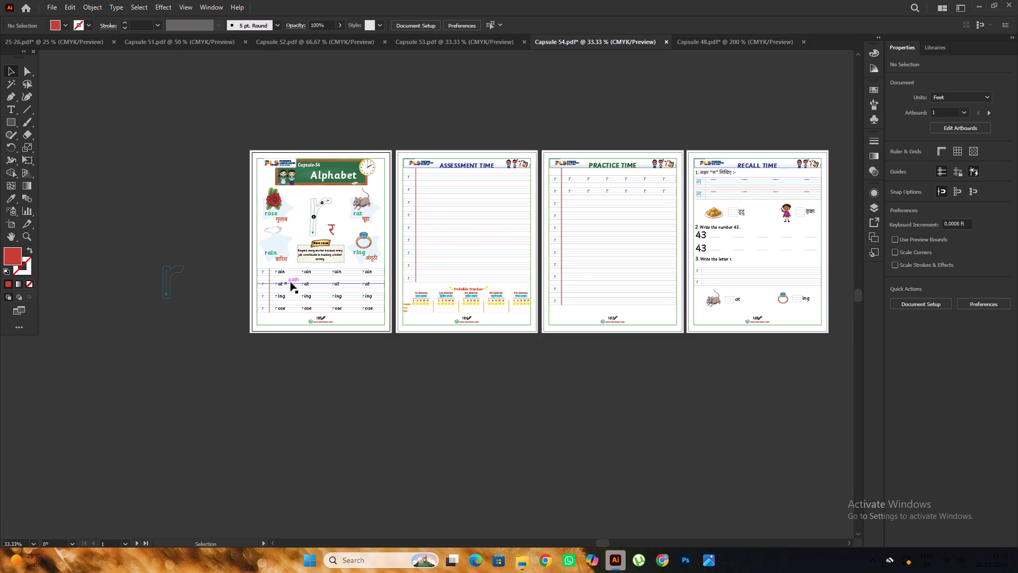
Unlock all locked objects in the Capsule 54 document.
alt+scroll(333, 312, up, 1)
click(375, 330)
alt+scroll(347, 315, down, 1)
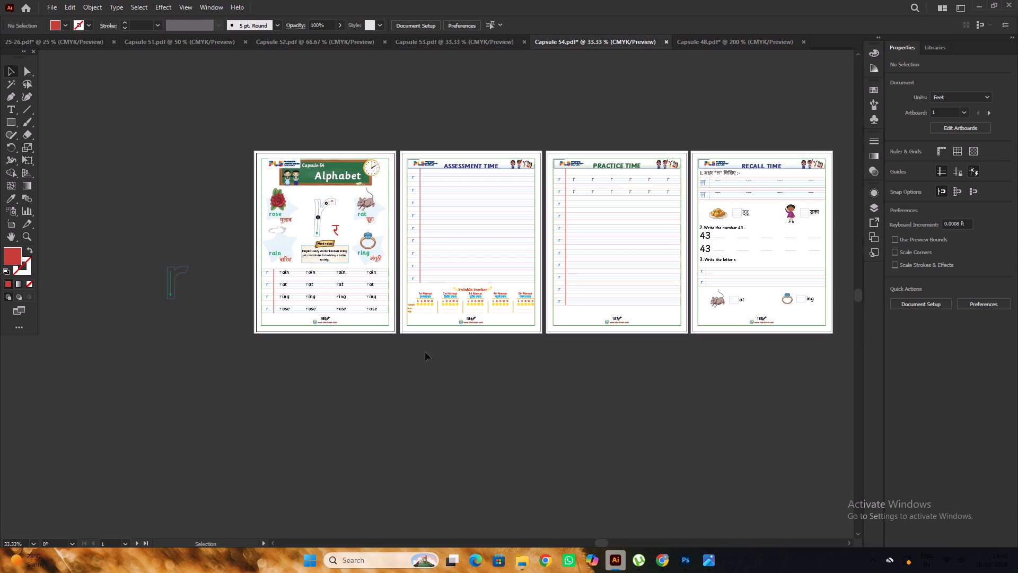
key(ctrl+alt+2)
click(458, 376)
Delete the green margin rectangles from all four Capsule 54 pages.
scroll(303, 290, down, 2)
alt+scroll(384, 302, up, 1)
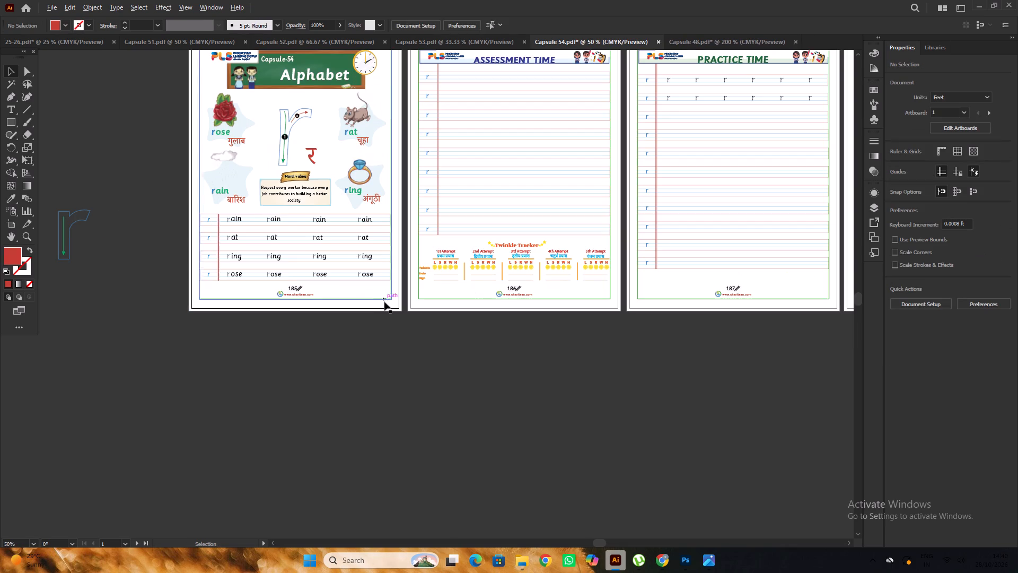
click(383, 299)
alt+scroll(344, 292, down, 1)
shift+click(418, 297)
alt+scroll(391, 289, down, 1)
alt+scroll(577, 308, up, 2)
shift+click(585, 279)
alt+scroll(580, 280, down, 2)
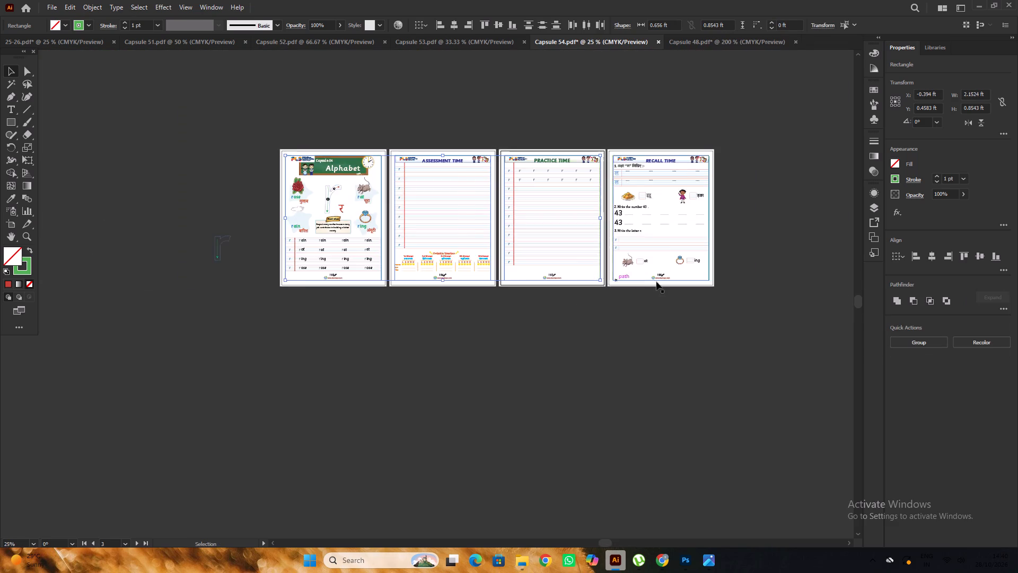
alt+scroll(659, 282, up, 2)
shift+click(632, 280)
key(Delete)
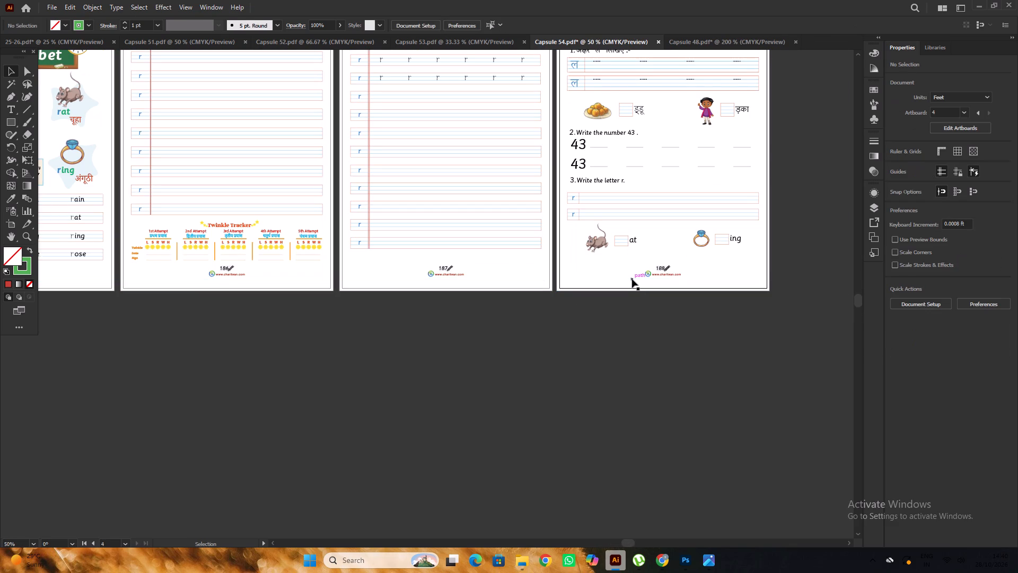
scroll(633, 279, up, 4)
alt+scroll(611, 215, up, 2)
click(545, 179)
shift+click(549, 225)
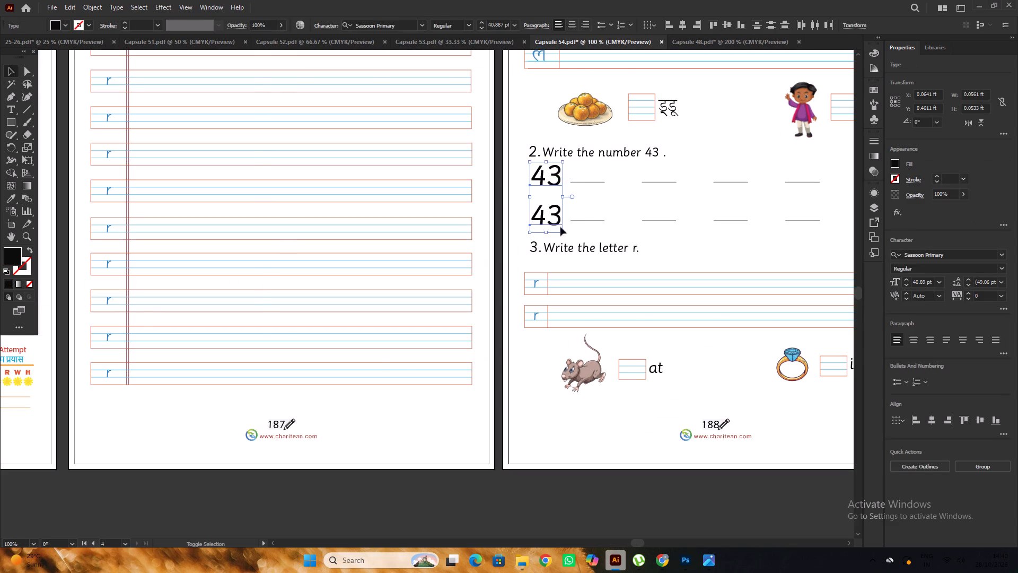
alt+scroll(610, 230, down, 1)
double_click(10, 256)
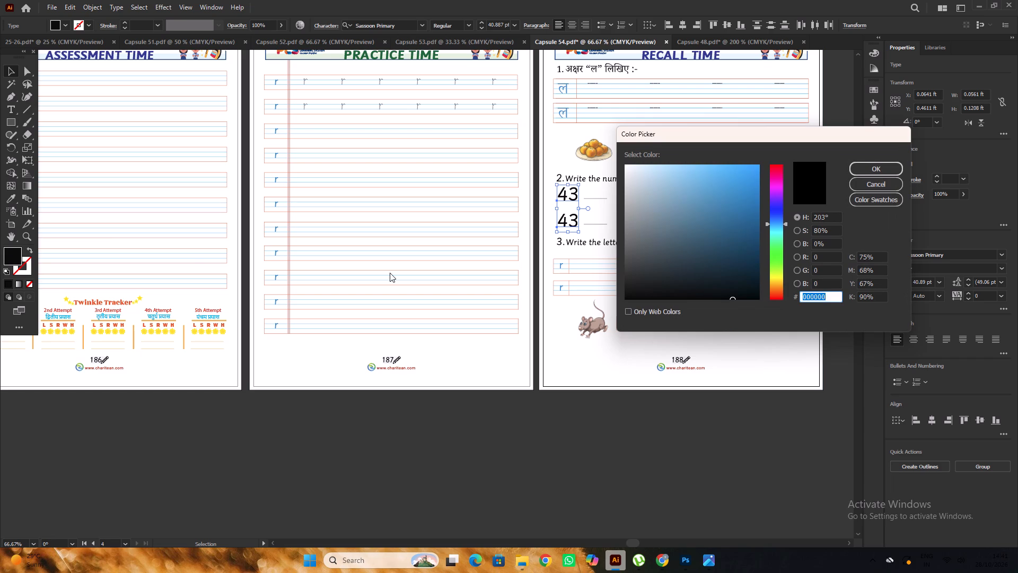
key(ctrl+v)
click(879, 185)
Recolour both 43 numerals on the Recall Time page with fill 248bcb, copied from the blue letter ल.
alt+scroll(594, 351, down, 3)
alt+scroll(576, 255, up, 3)
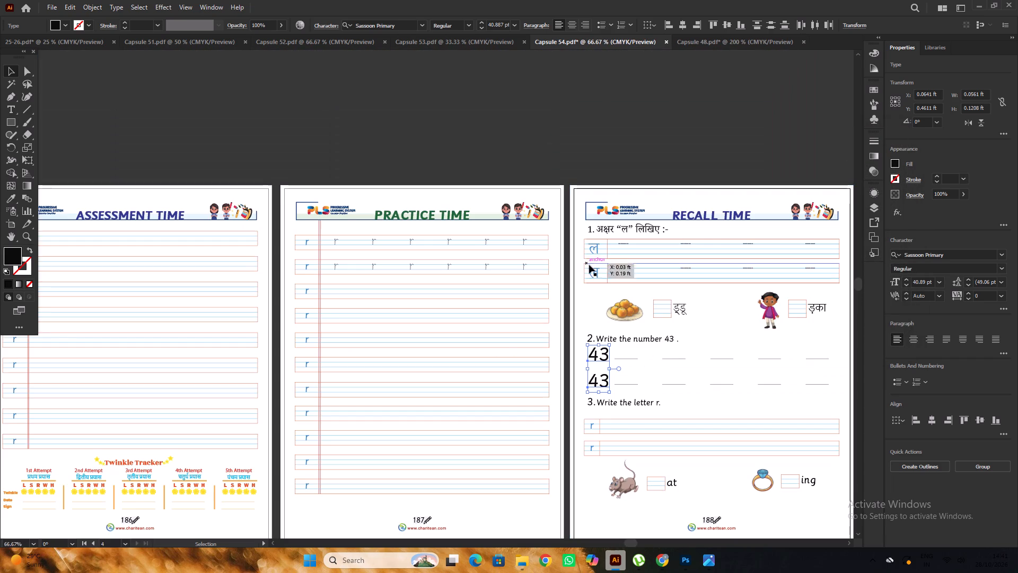
click(594, 270)
double_click(17, 248)
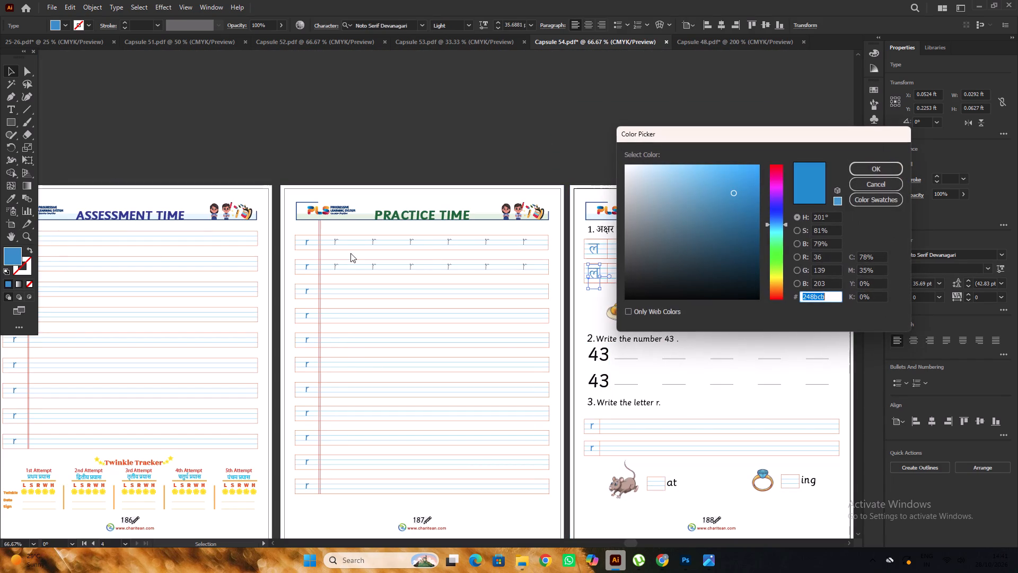
key(ctrl+c)
click(883, 171)
click(567, 98)
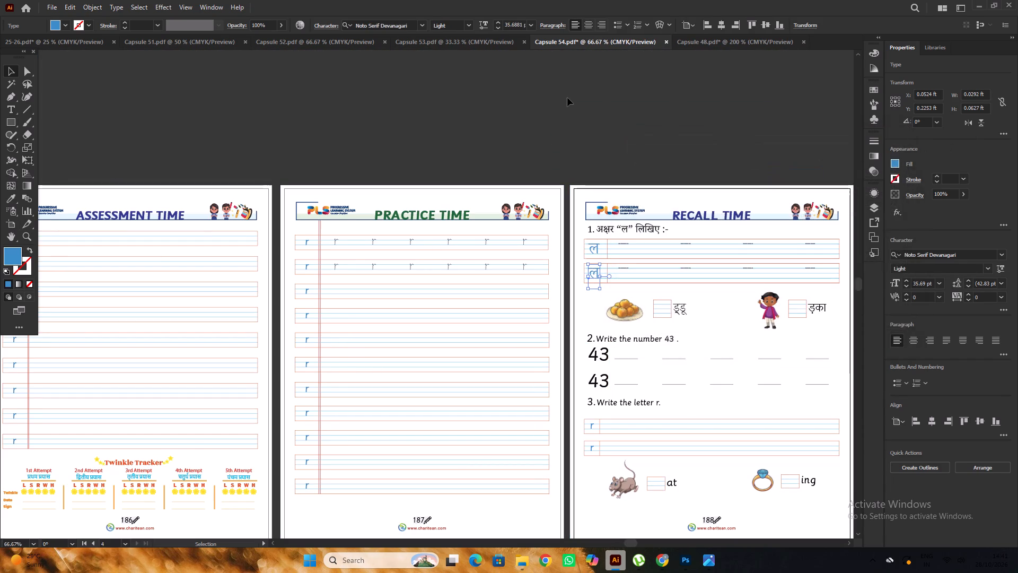
scroll(567, 93, down, 5)
click(601, 294)
shift+click(600, 322)
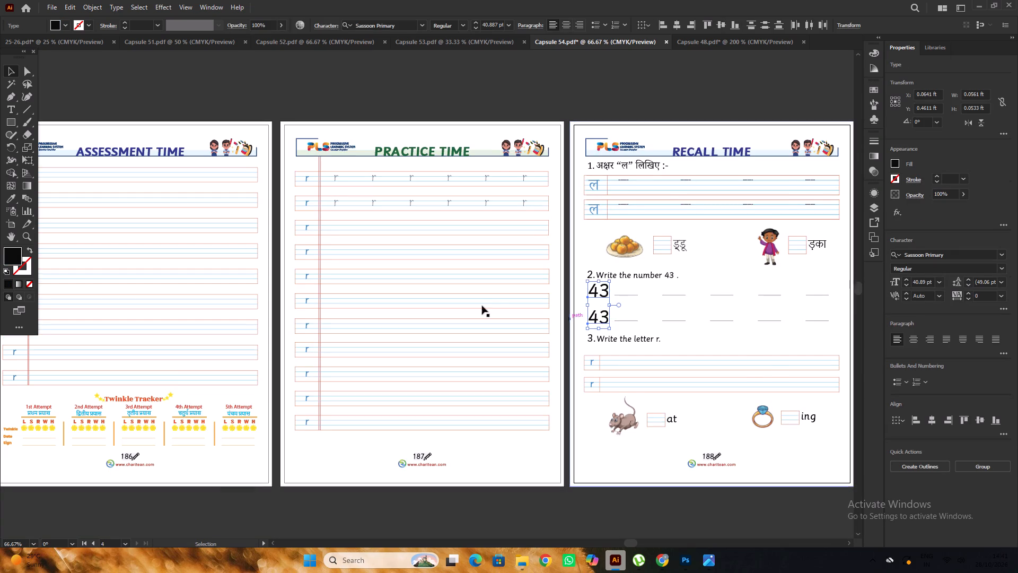
double_click(7, 256)
key(ctrl+v)
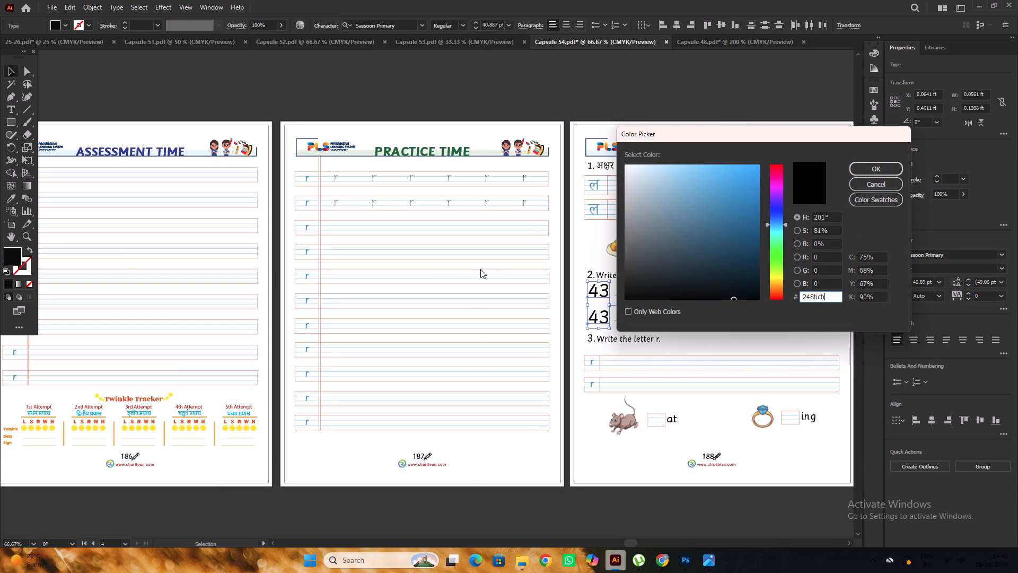
click(888, 171)
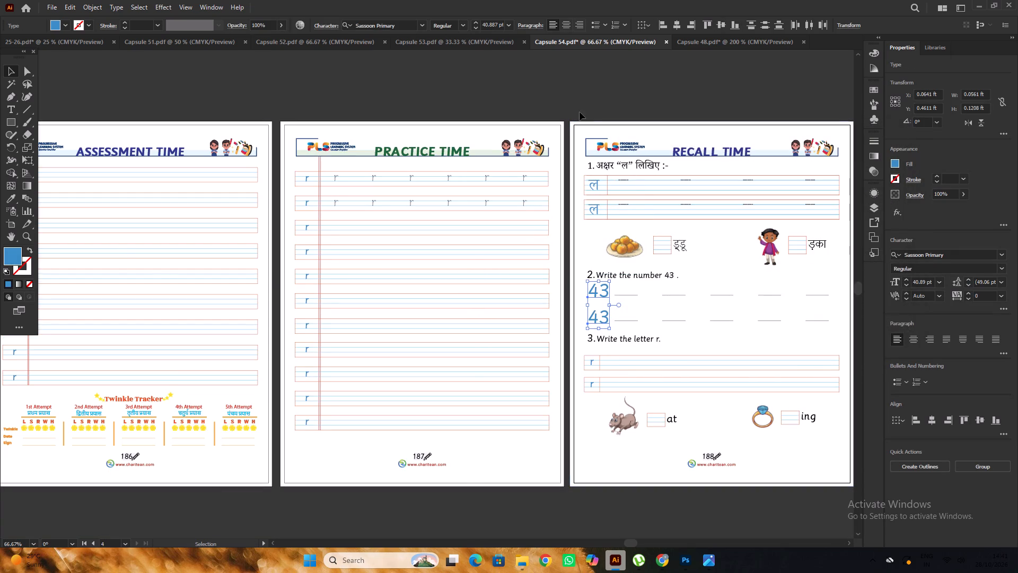
double_click(583, 101)
Look over all four Capsule 54 worksheet pages to check their layout.
alt+scroll(665, 110, down, 2)
alt+scroll(365, 199, up, 2)
alt+scroll(570, 219, down, 3)
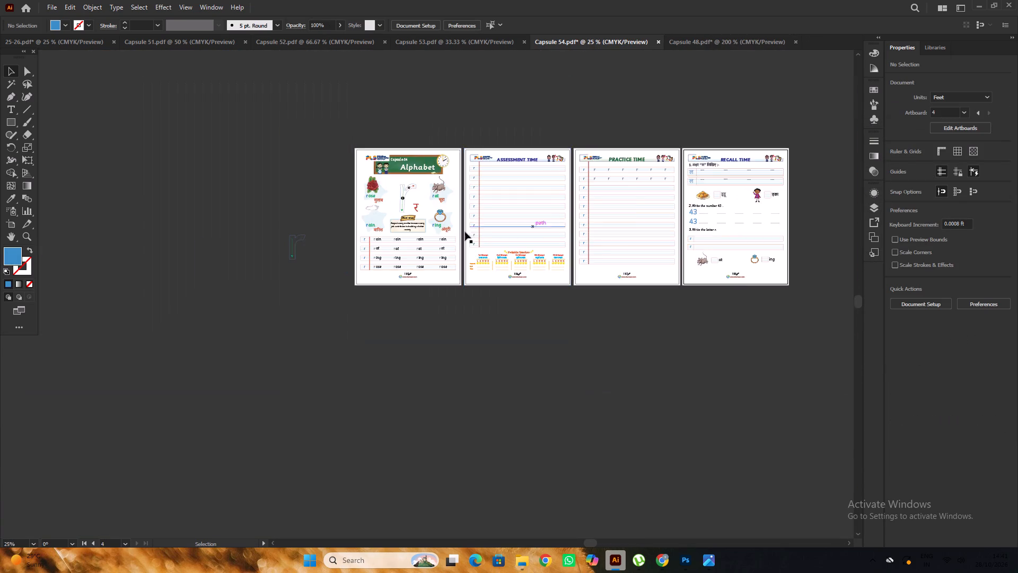
alt+scroll(408, 241, up, 2)
scroll(454, 236, up, 4)
alt+scroll(454, 236, up, 2)
alt+scroll(437, 228, down, 2)
key(space)
key(space)
key(space)
key(space)
key(space)
key(space)
key(space)
key(space)
key(space)
key(space)
key(space)
key(space)
drag(631, 390, 510, 387)
drag(635, 383, 624, 386)
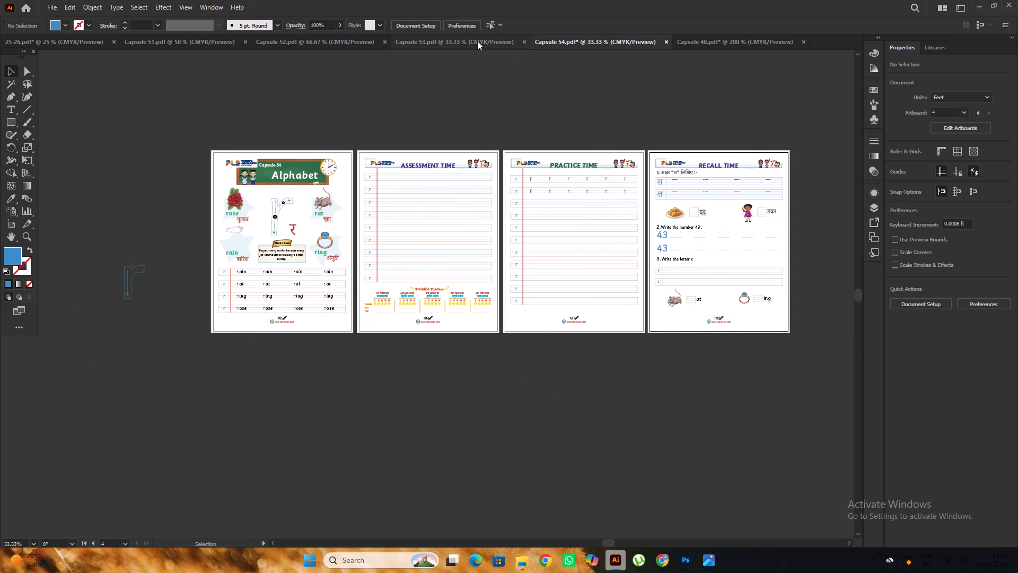
Check the last page number in Capsule 53 and change the Capsule 54 Alphabet page's number to 184.
click(467, 37)
alt+scroll(592, 299, up, 3)
click(567, 41)
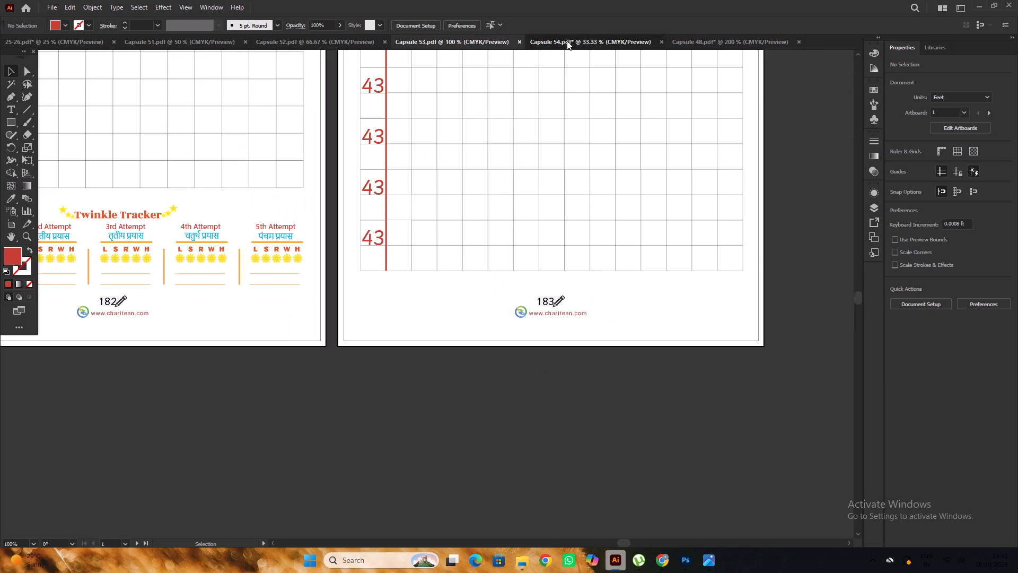
alt+scroll(714, 106, down, 2)
alt+scroll(454, 233, up, 3)
alt+scroll(592, 181, up, 5)
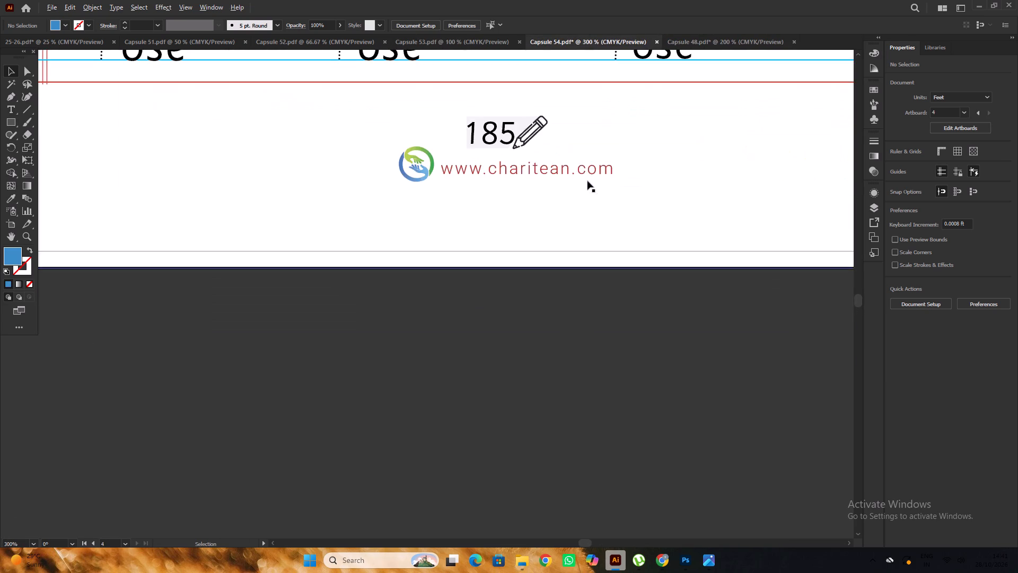
alt+scroll(587, 181, up, 6)
key(t)
click(509, 205)
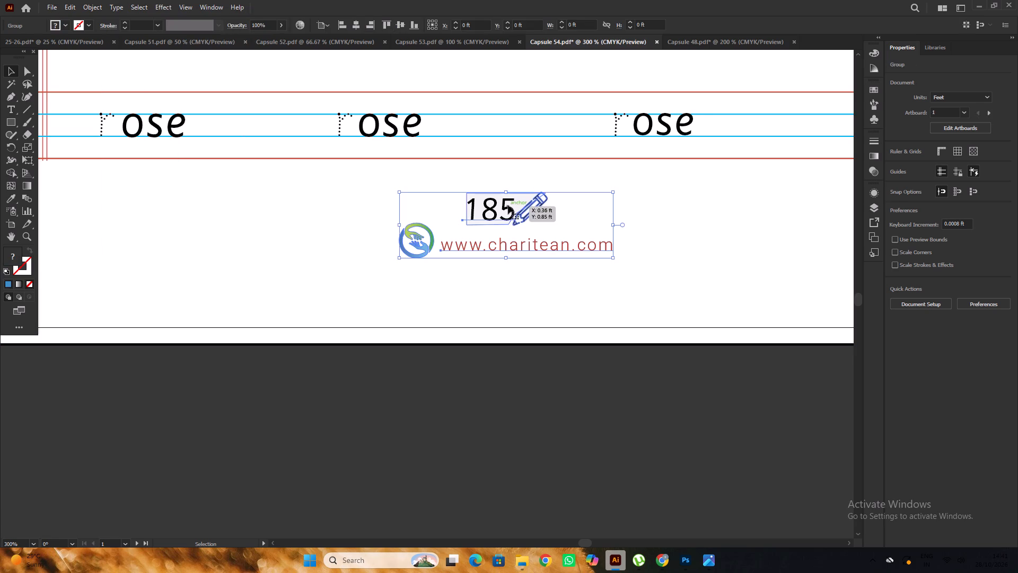
key(t)
click(512, 210)
drag(511, 210, 510, 210)
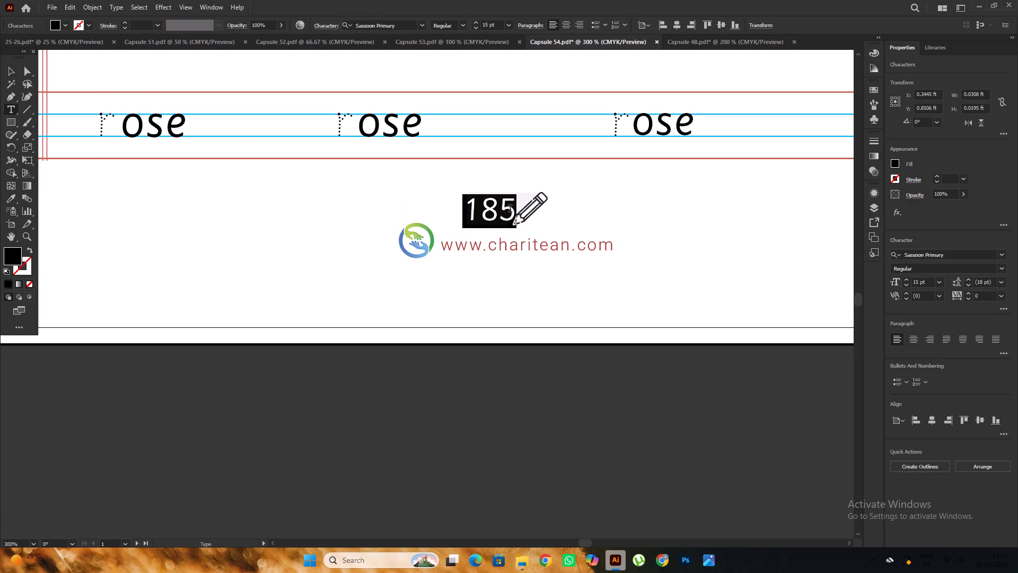
drag(510, 210, 500, 219)
click(504, 214)
drag(510, 210, 503, 215)
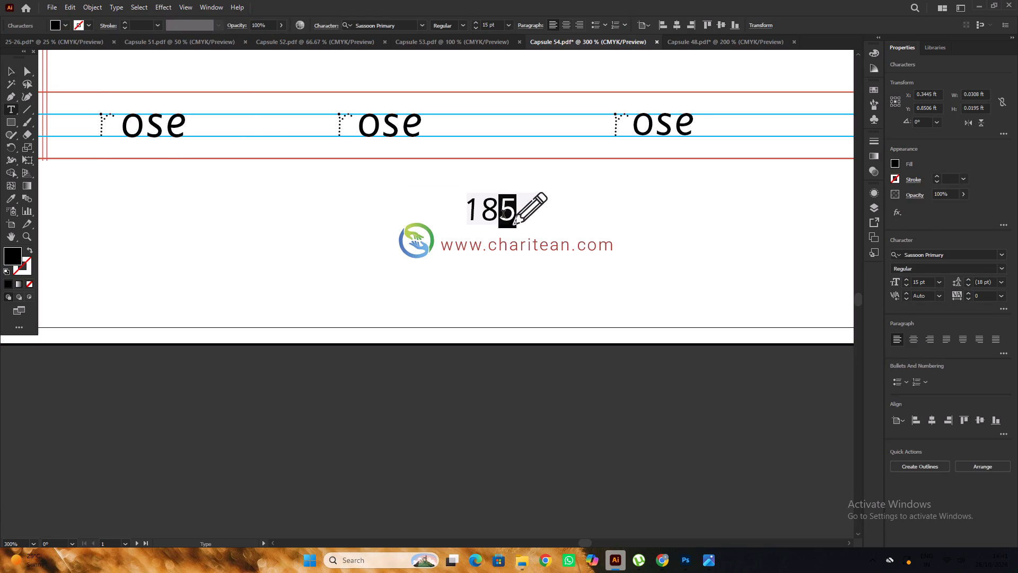
key(4)
Renumber the Assessment Time, Practice Time and Recall Time pages of Capsule 54 as 185, 186 and 187.
alt+scroll(283, 201, down, 4)
alt+scroll(618, 202, up, 4)
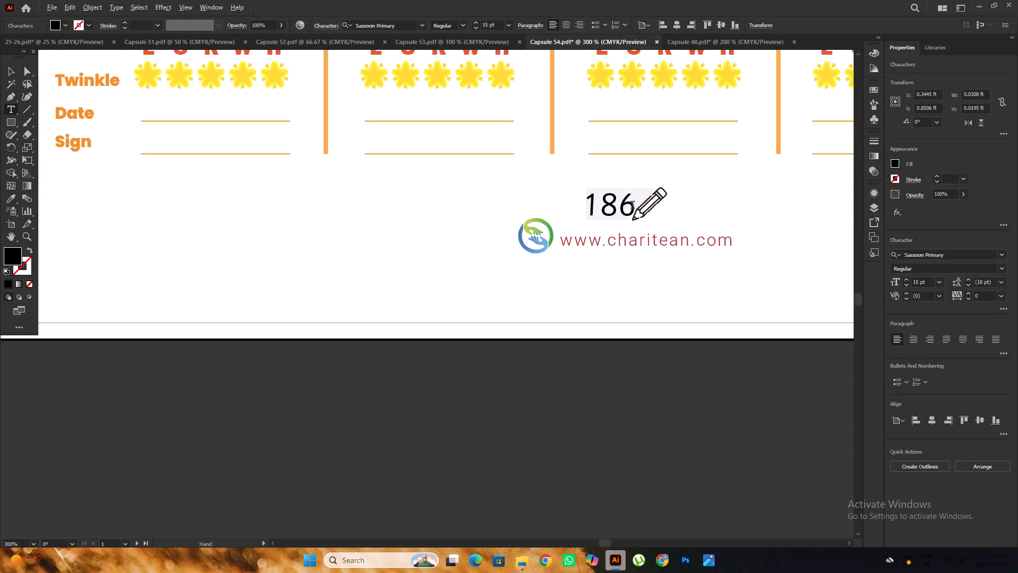
drag(631, 206, 624, 211)
key(5)
alt+scroll(323, 211, down, 5)
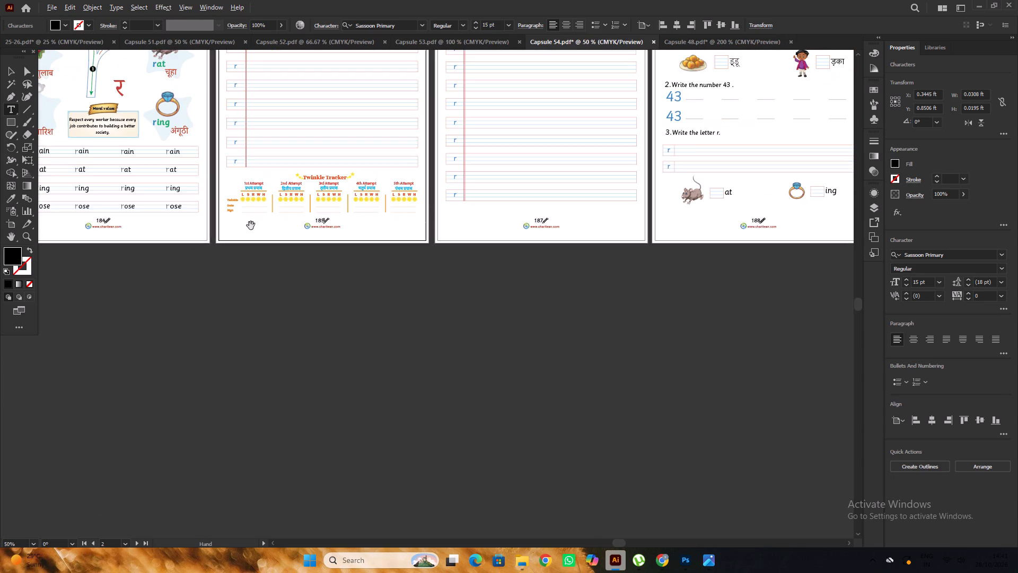
alt+scroll(570, 201, up, 4)
drag(511, 248, 498, 254)
key(6)
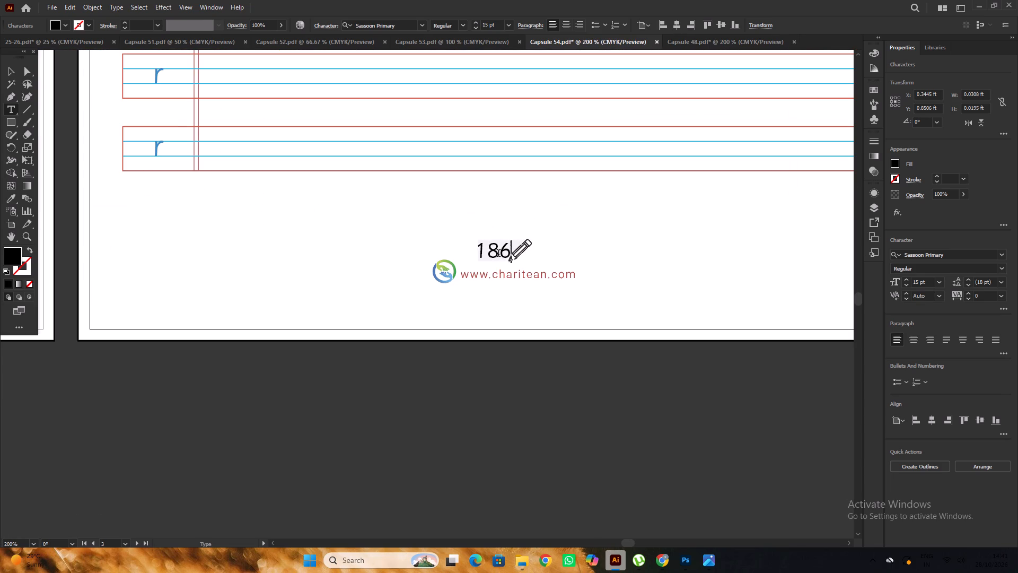
alt+scroll(378, 233, down, 4)
alt+scroll(620, 225, up, 5)
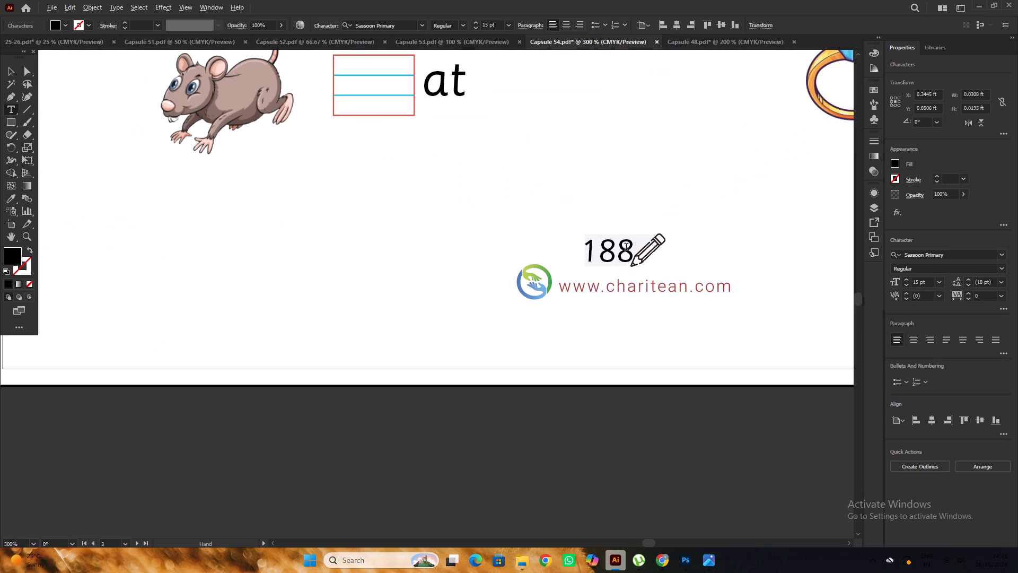
drag(629, 248, 624, 252)
key(7)
Leave text editing, look over the Capsule 54 pages and save the document.
alt+scroll(622, 253, down, 7)
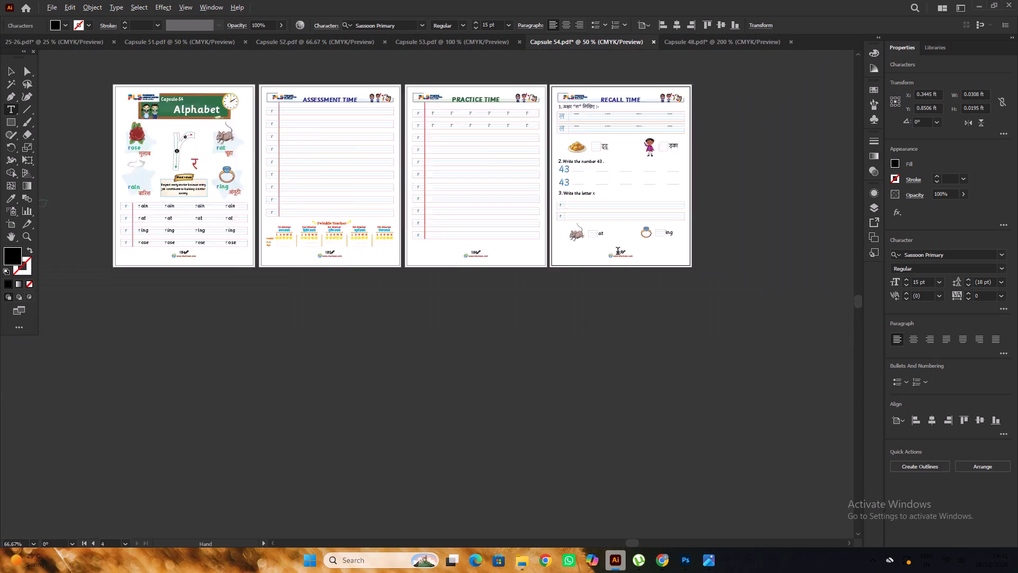
scroll(524, 214, up, 1)
click(7, 72)
click(136, 73)
alt+scroll(361, 131, up, 2)
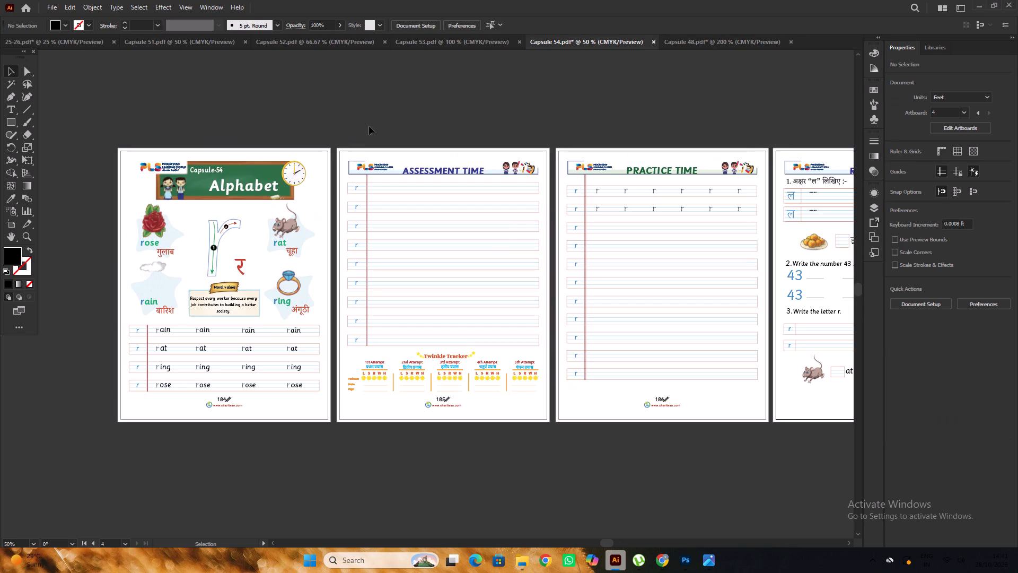
alt+scroll(394, 123, down, 2)
key(ctrl+s)
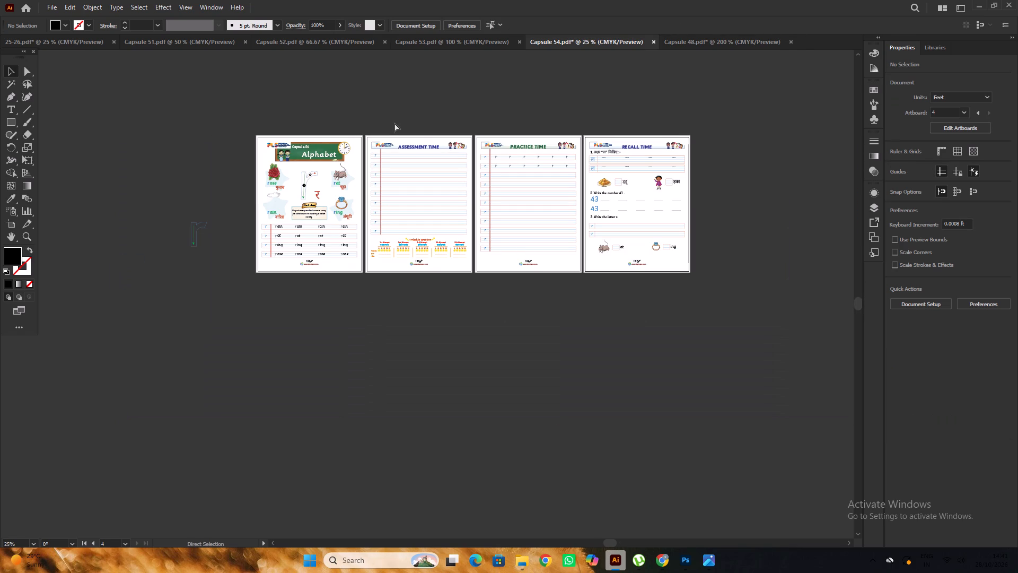
Close the Capsule 48 document.
click(725, 45)
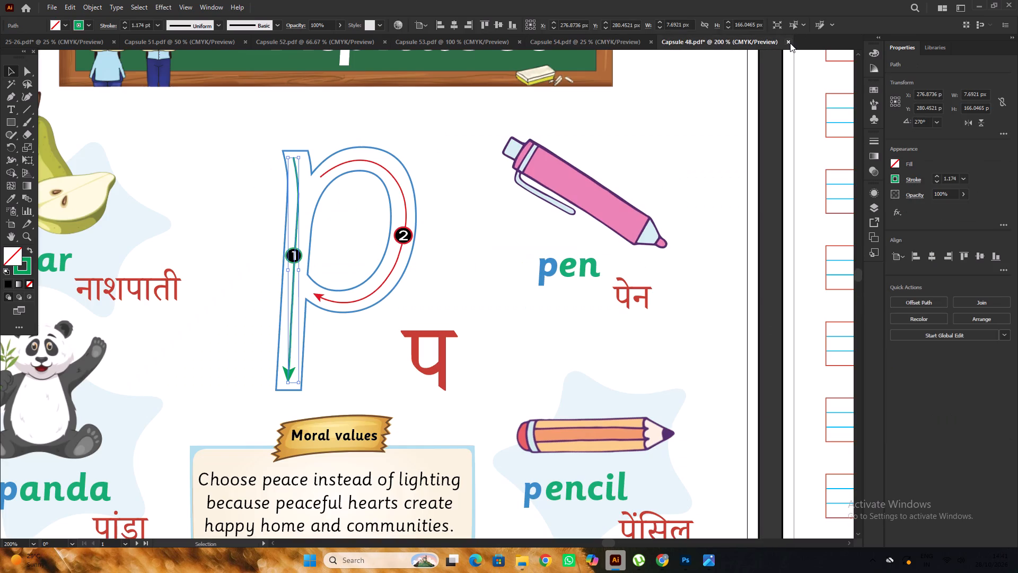
click(786, 42)
click(569, 292)
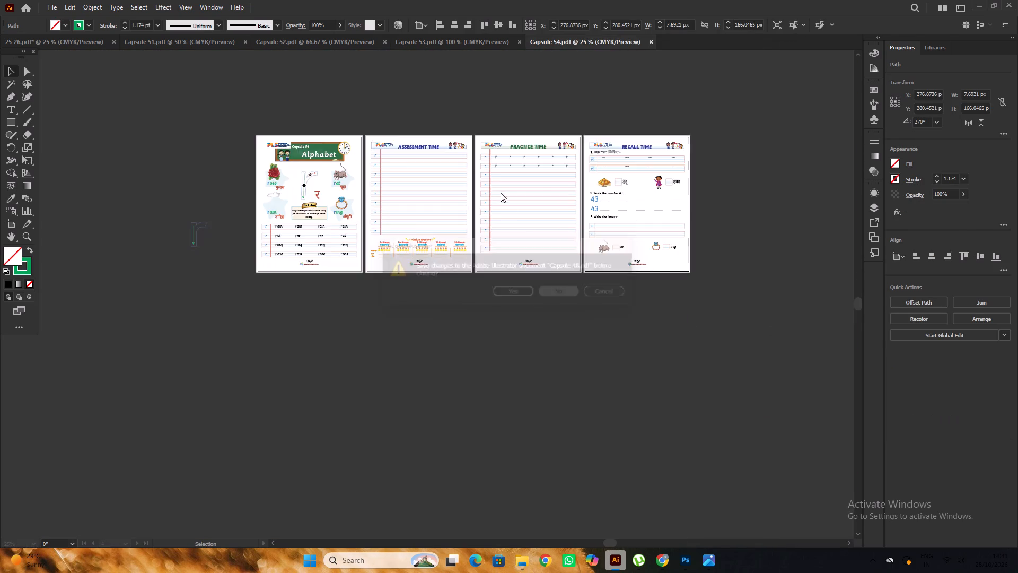
Switch to the 25-26 annual report document and unlock all of its locked objects.
scroll(501, 192, down, 3)
click(55, 46)
scroll(479, 259, up, 3)
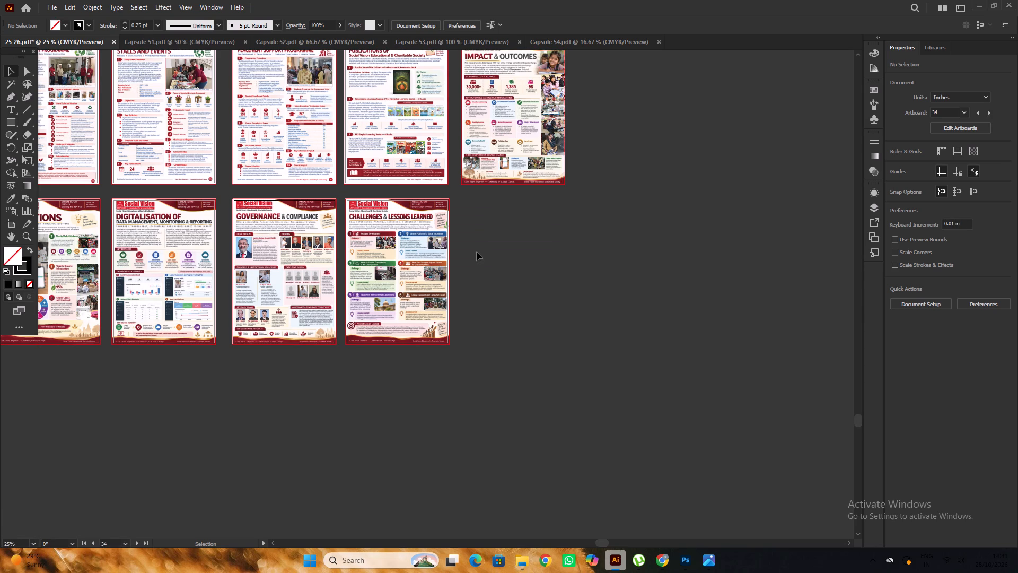
click(477, 252)
key(ctrl+alt+2)
click(540, 279)
alt+scroll(476, 248, up, 1)
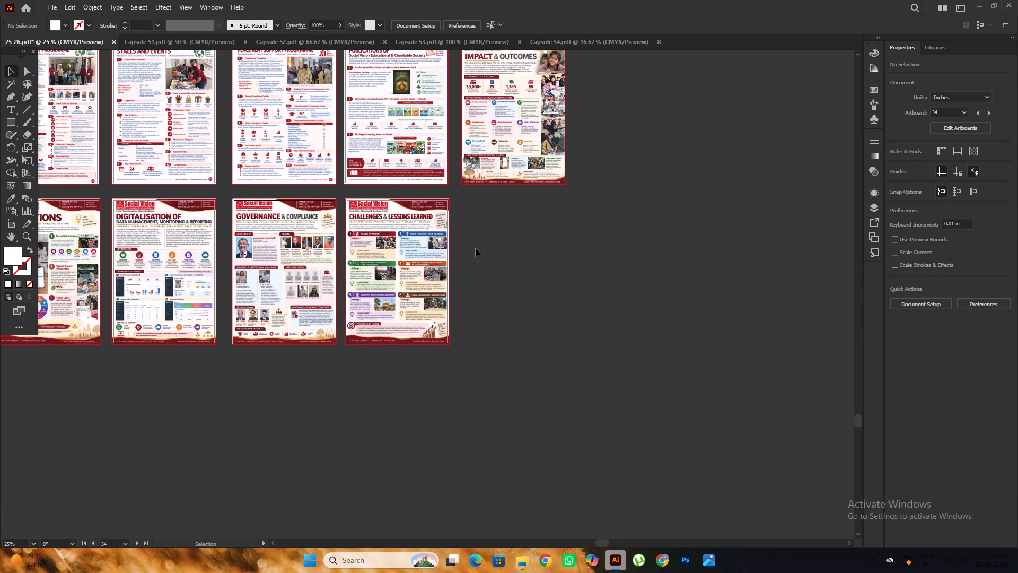
Duplicate the Challenges & Lessons Learned artboard with its artwork into the empty space beside it, beneath the Impact & Outcomes page.
click(13, 223)
click(343, 189)
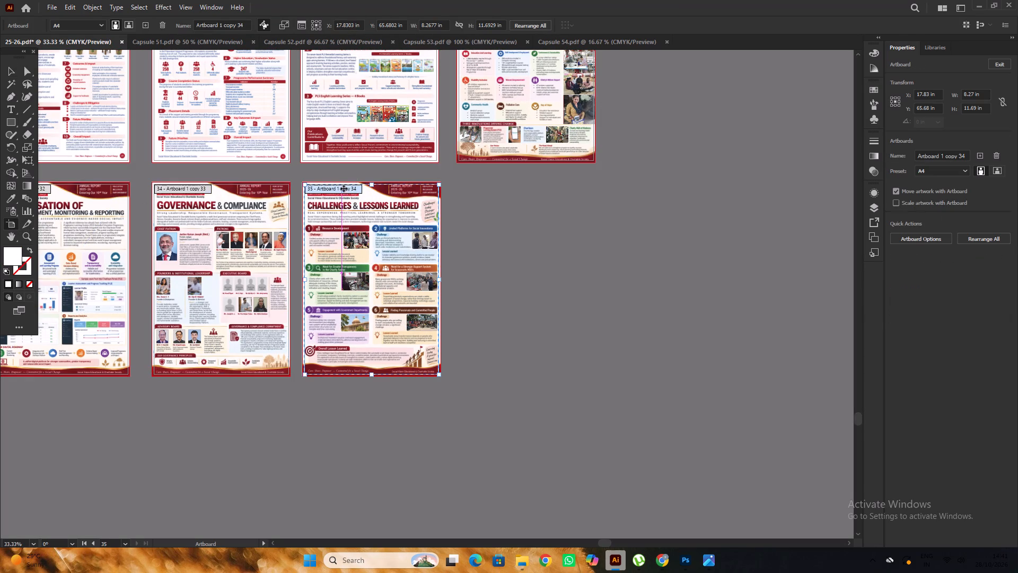
drag(344, 188, 500, 190)
scroll(500, 190, down, 2)
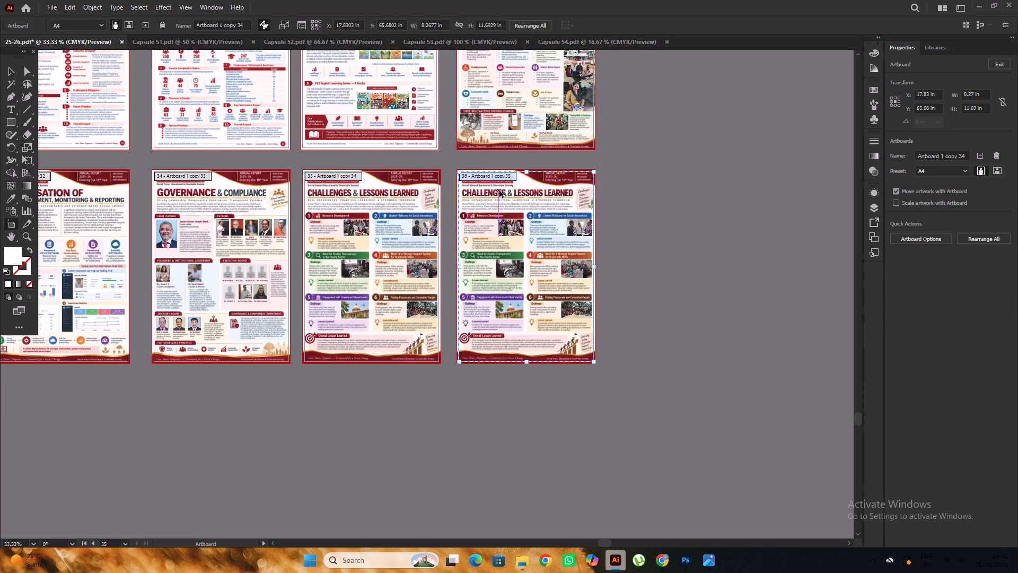
Delete the copied page image and leftover photos from the new artboard, locking its white background rectangle in place.
click(4, 71)
click(613, 192)
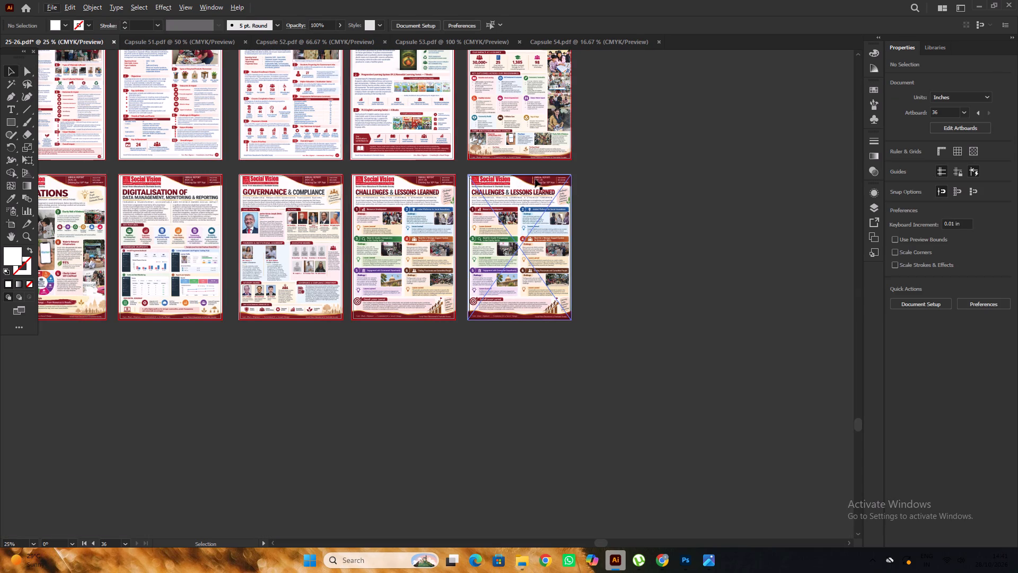
click(519, 180)
key(Delete)
click(502, 194)
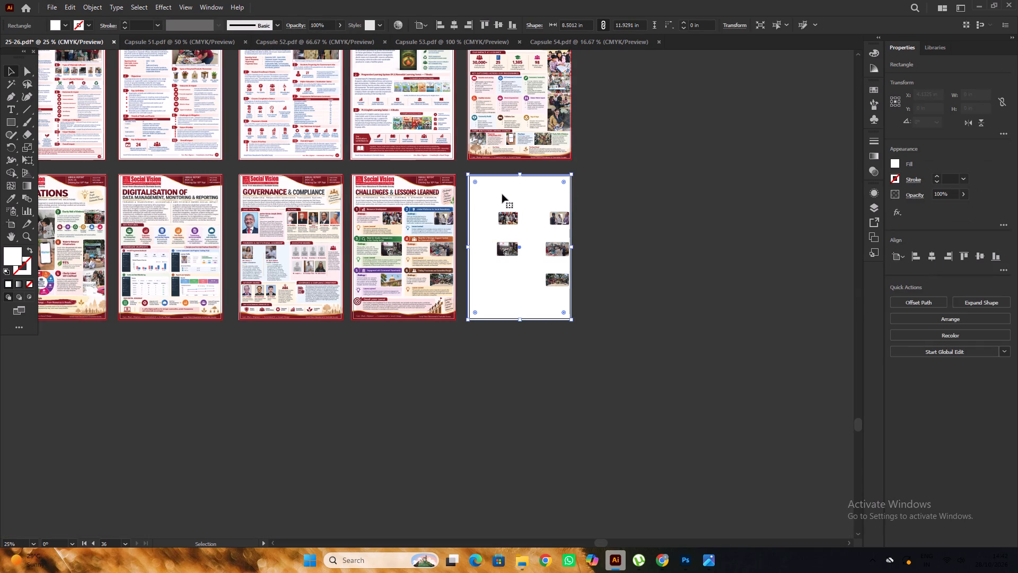
key(ctrl+2)
alt+scroll(596, 207, up, 2)
click(510, 199)
drag(454, 199, 555, 324)
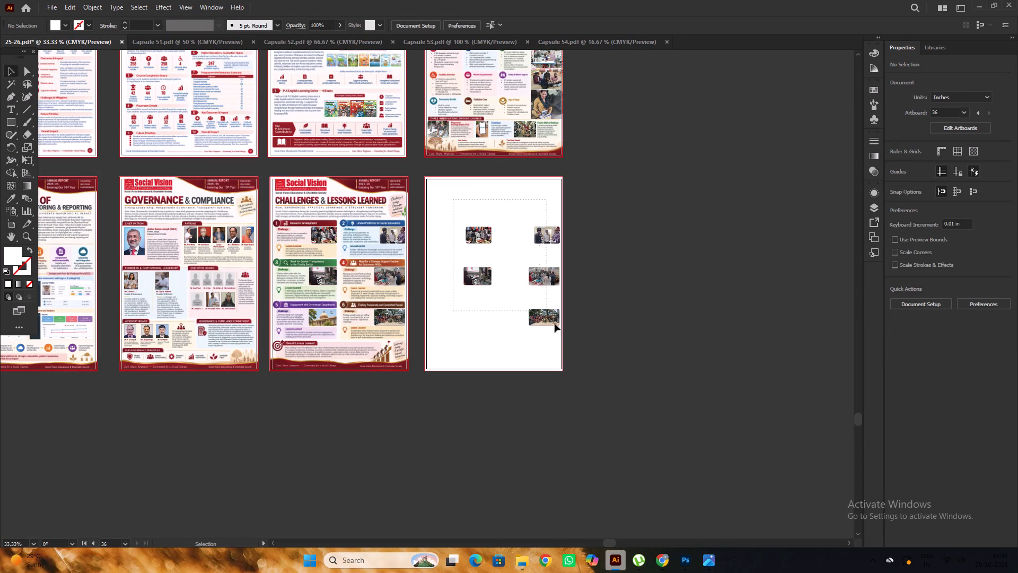
drag(555, 324, 552, 336)
key(Delete)
click(627, 235)
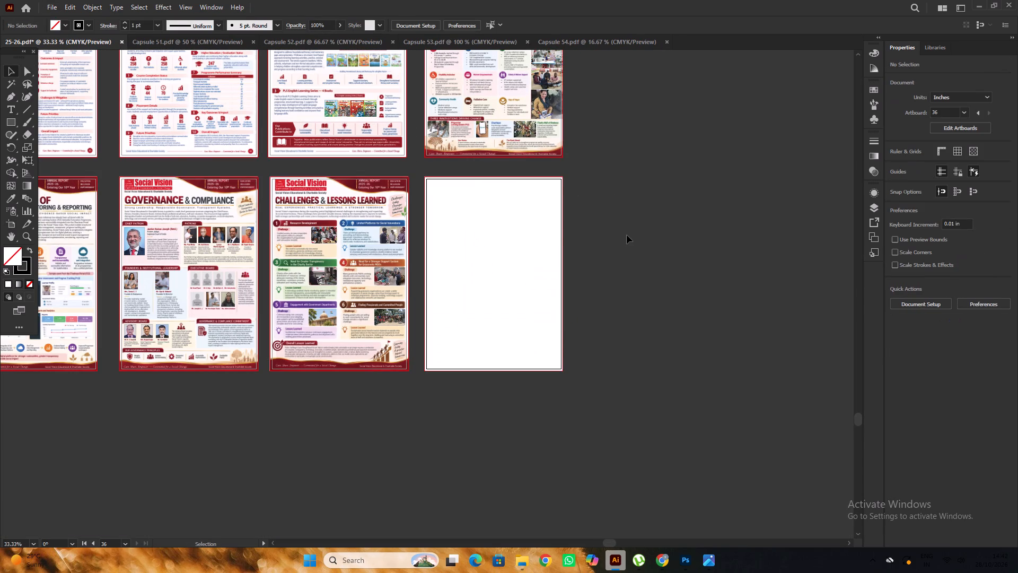
In File Explorer, open the WhatsApp Unknown folder inside the report folder of Report 2025-2026.
alt+scroll(564, 211, down, 1)
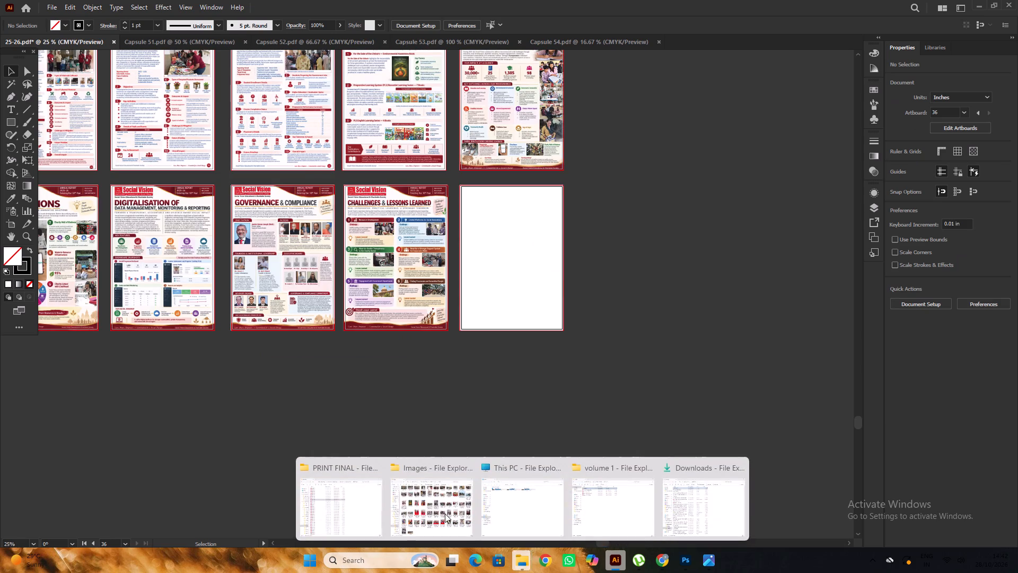
click(431, 505)
click(304, 38)
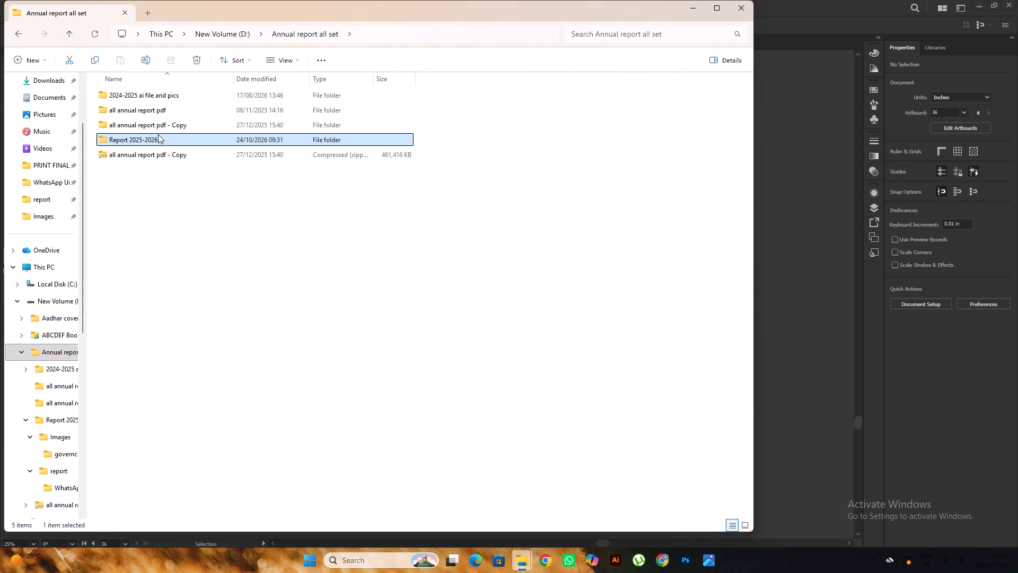
double_click(158, 134)
double_click(153, 110)
double_click(166, 94)
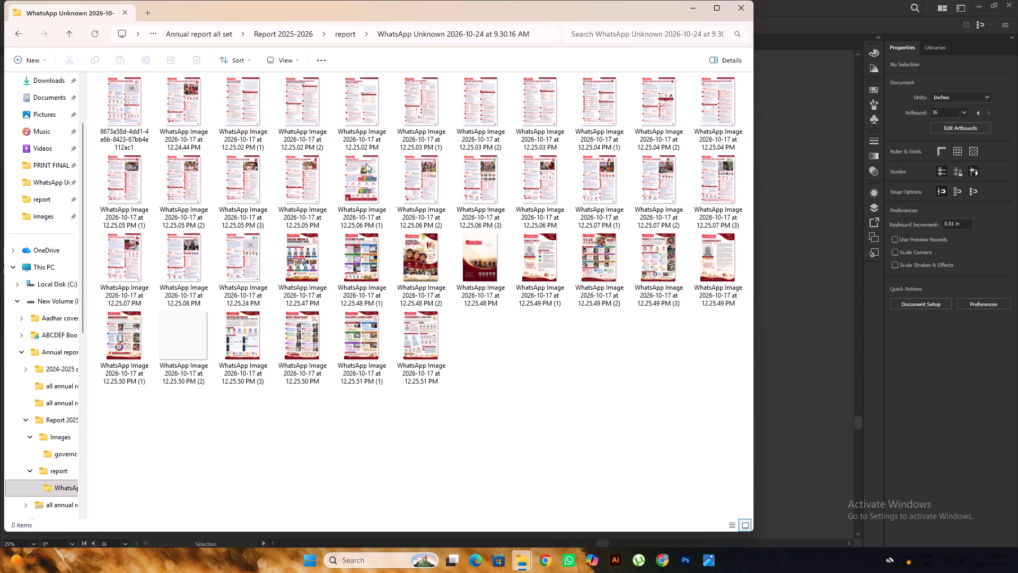
Look through the annual report page images in the photo viewer to find the next page for the blank artboard.
double_click(427, 270)
key(Right)
key(Right)
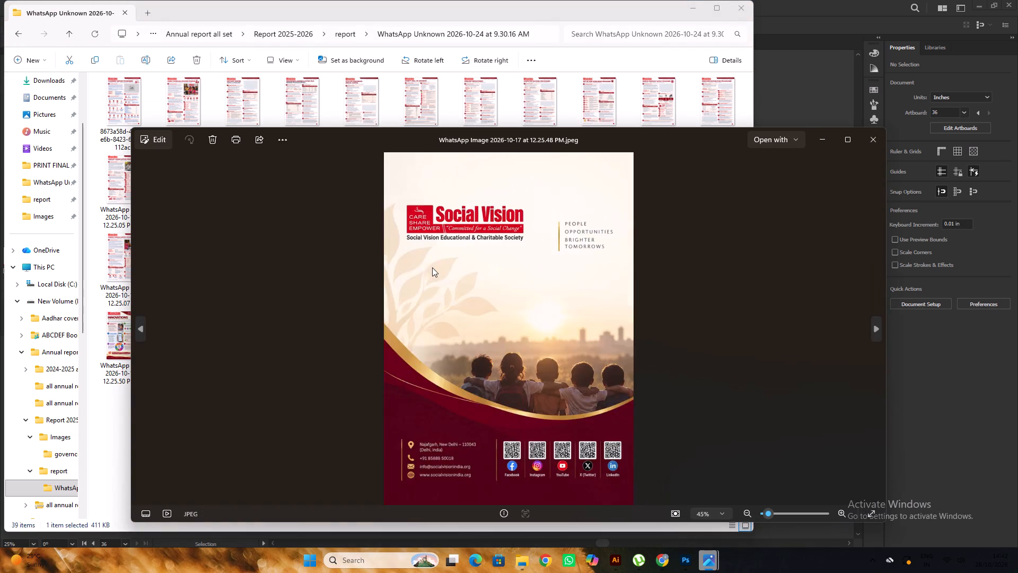
key(Right)
key(Right)
key(Right)
key(Right)
key(Right)
key(Right)
key(Right)
key(Right)
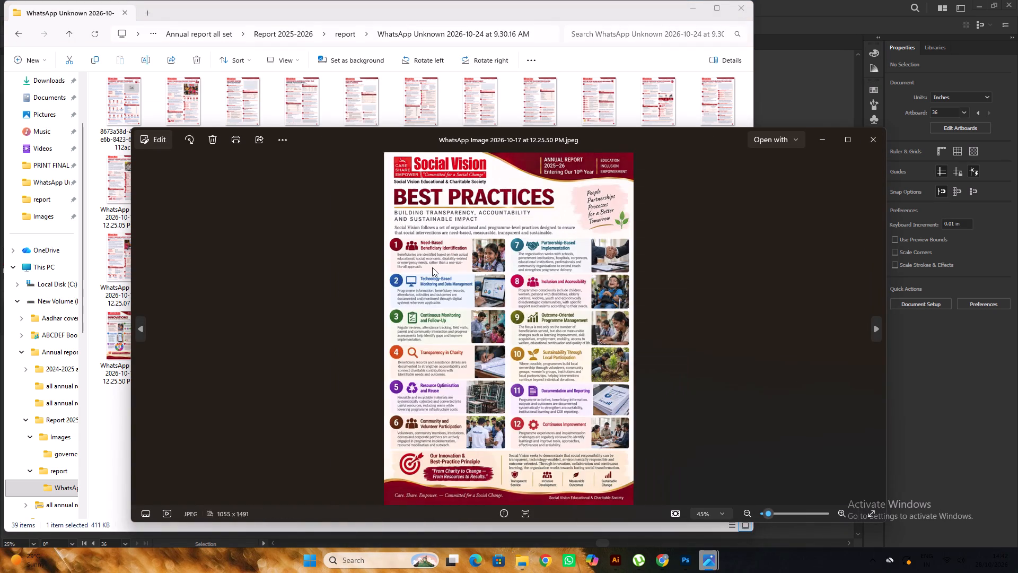
key(Right)
key(Right)
key(Right)
key(Right)
key(Right)
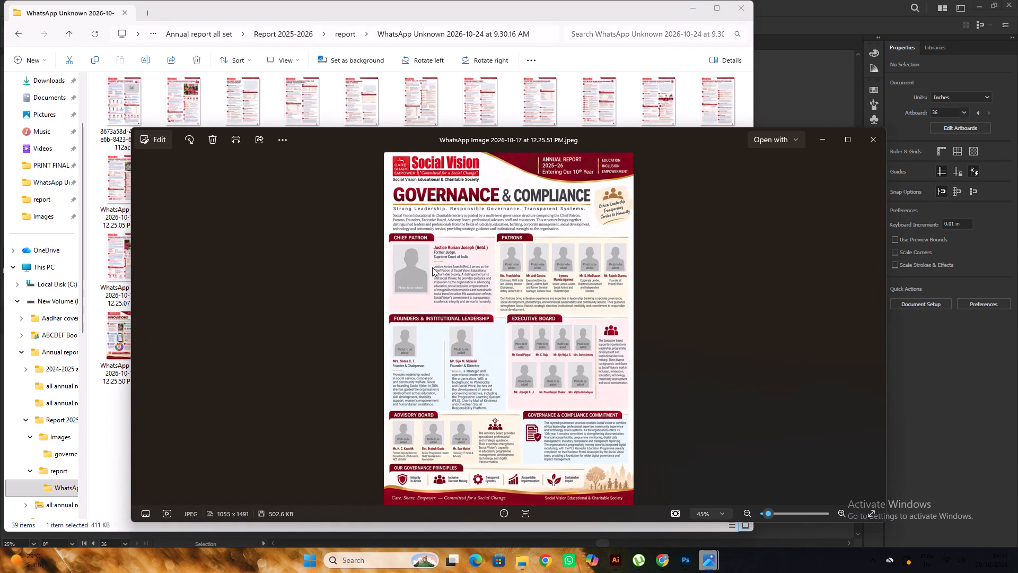
key(Left)
key(Right)
key(Right)
key(Left)
key(Left)
key(Left)
key(Left)
key(Left)
key(Left)
key(Left)
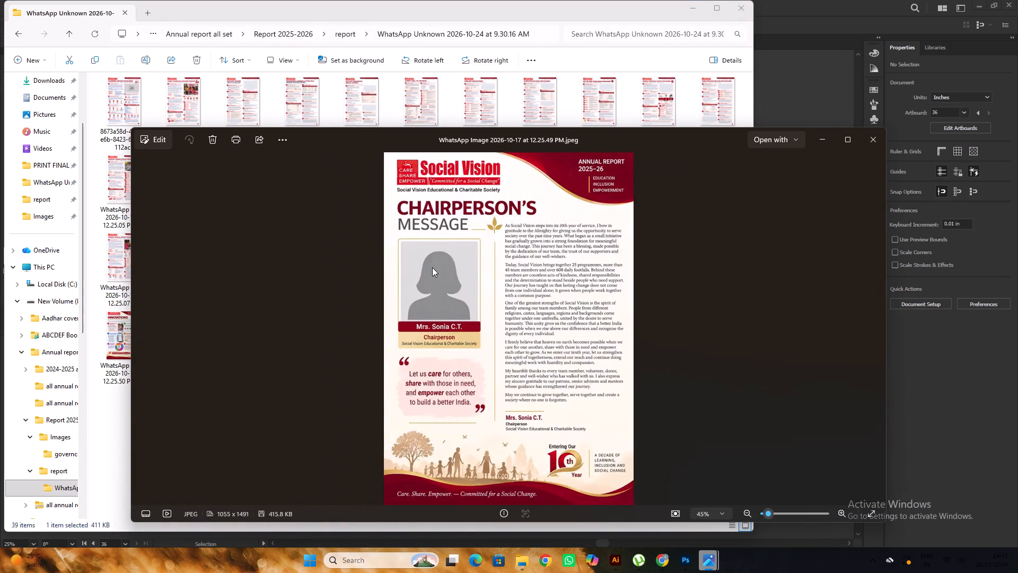
key(Left)
key(Left)
key(Left)
key(Left)
key(Left)
key(Left)
key(Left)
key(Left)
key(Right)
key(Right)
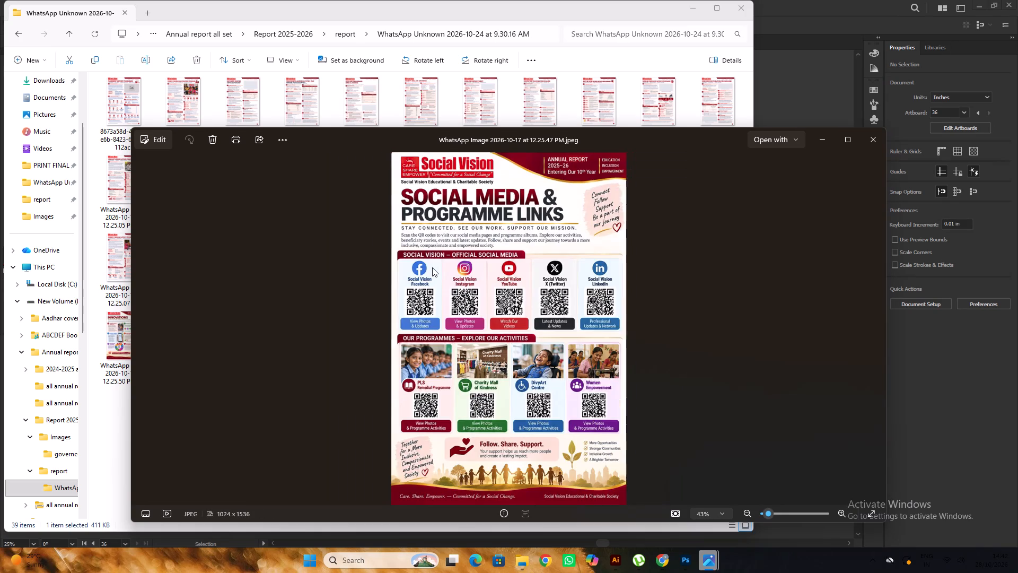
Place the Social Media & Programme Links page image from the photo viewer into the 25-26 document in Illustrator.
drag(537, 354, 611, 558)
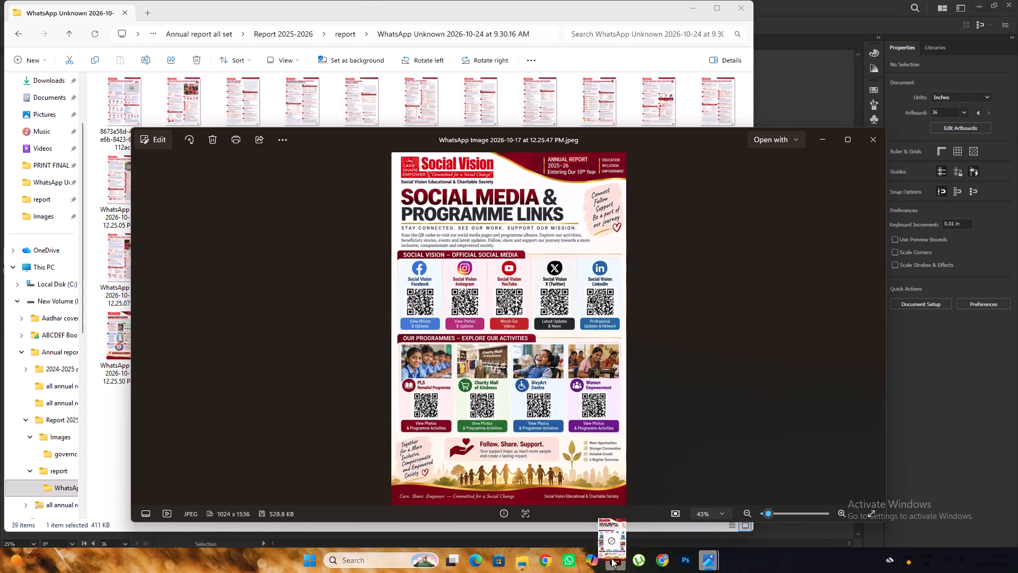
drag(611, 558, 583, 377)
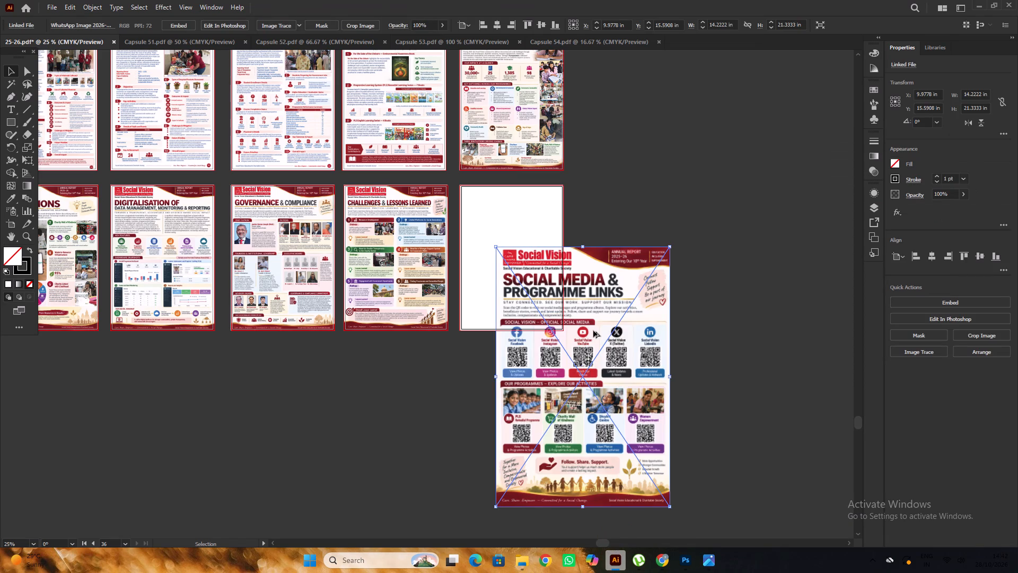
Move the Social Media & Programme Links image onto the blank artboard, bringing its upper-left corner near the artboard's corner.
alt+scroll(593, 331, up, 5)
alt+scroll(586, 325, down, 4)
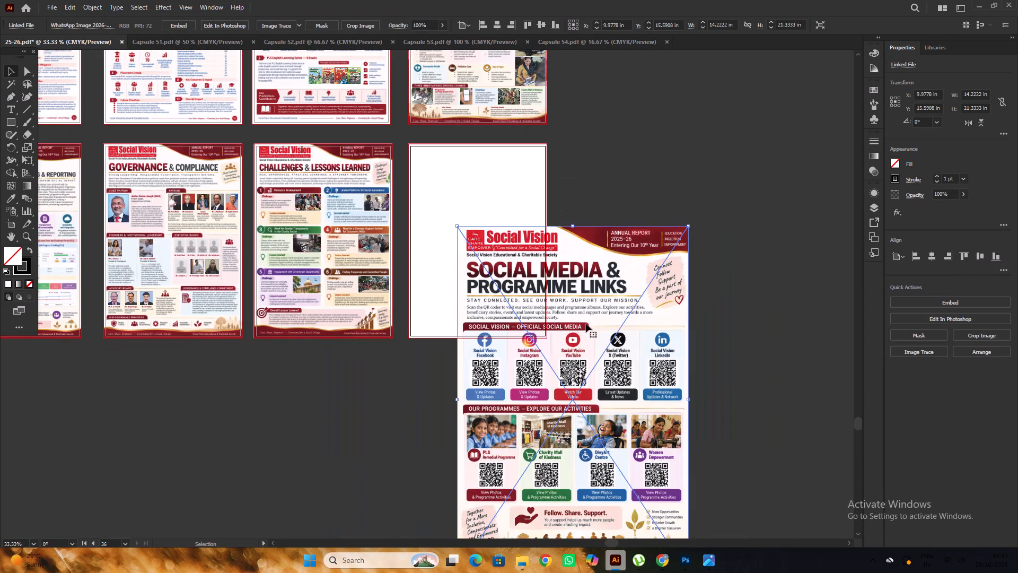
scroll(586, 323, down, 5)
scroll(590, 317, up, 8)
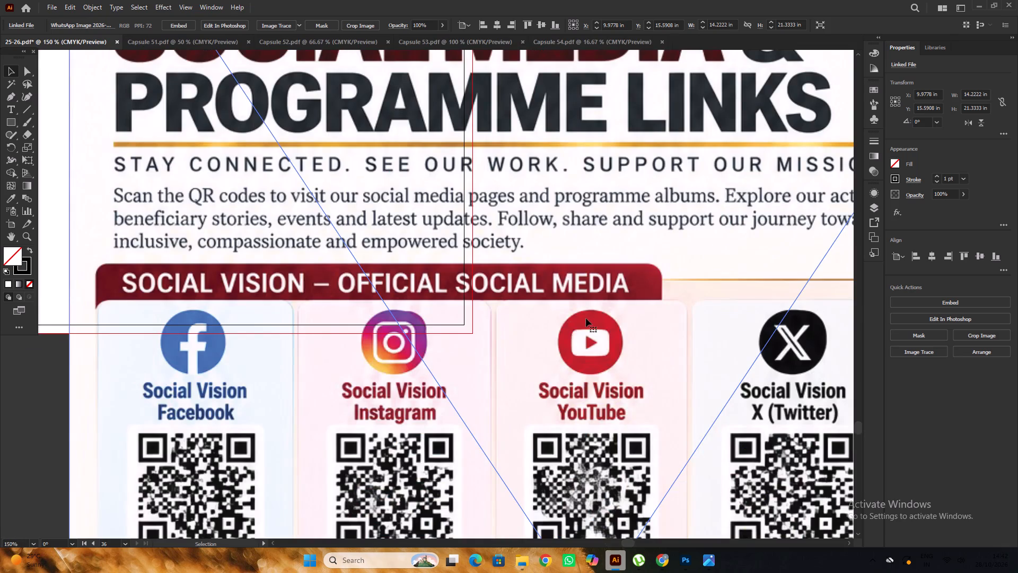
alt+scroll(586, 318, down, 6)
scroll(586, 317, up, 4)
scroll(587, 317, down, 5)
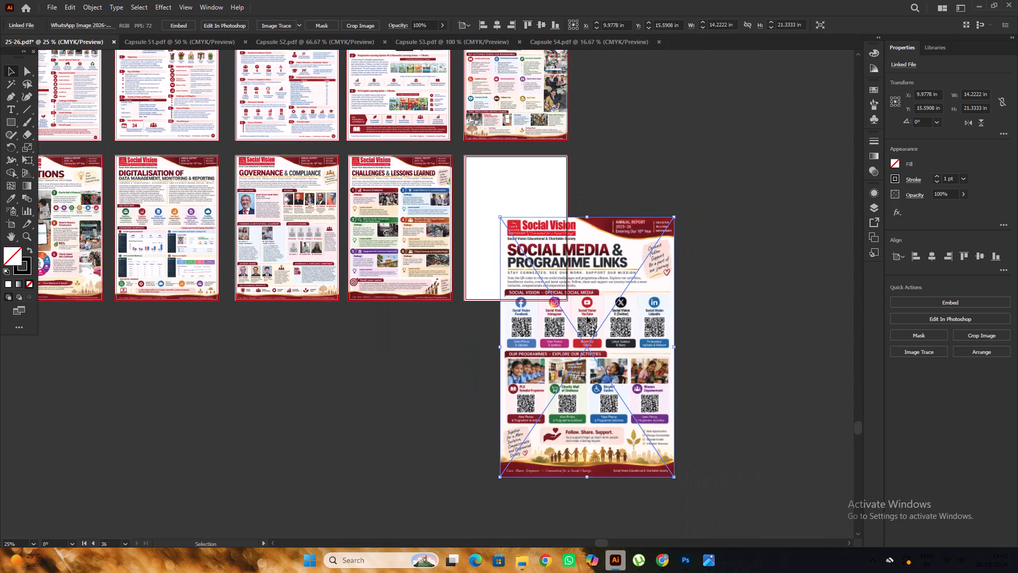
alt+scroll(587, 317, up, 3)
alt+scroll(581, 316, down, 1)
alt+scroll(643, 347, down, 3)
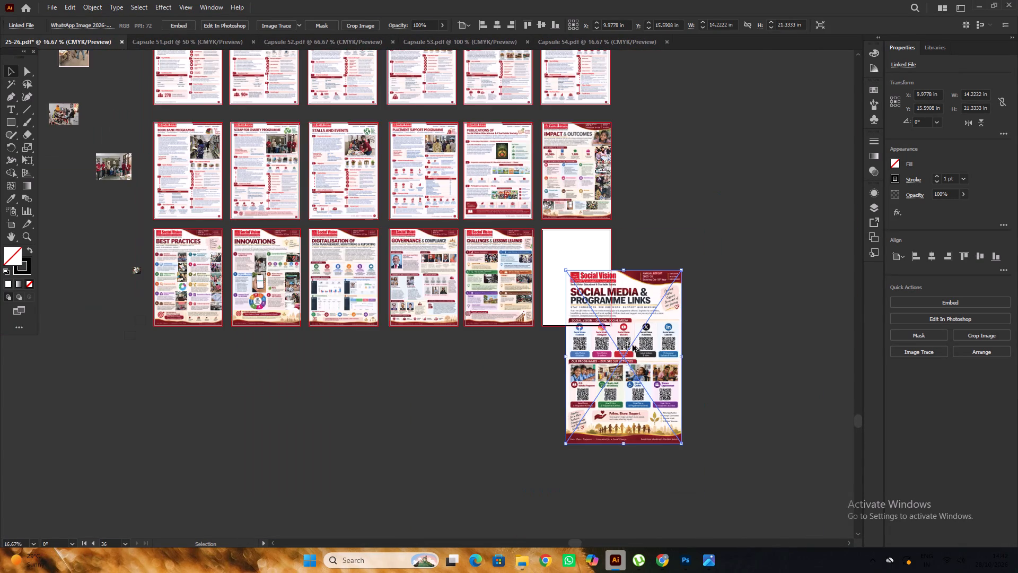
alt+scroll(633, 344, up, 2)
drag(645, 361, 612, 299)
scroll(607, 287, up, 4)
alt+scroll(504, 254, up, 5)
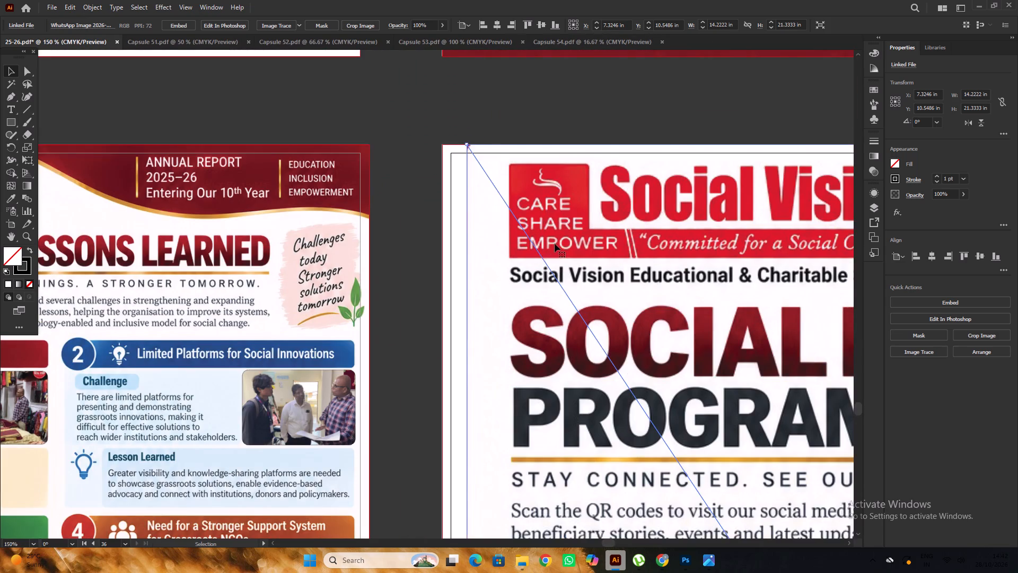
In the 25-26 report, align the Social Media & Programme Links image with artboard 36's left bleed edge and scale it proportionally to about 8.5 × 12.76 in.
drag(555, 244, 530, 244)
alt+scroll(420, 222, down, 8)
alt+scroll(554, 371, up, 1)
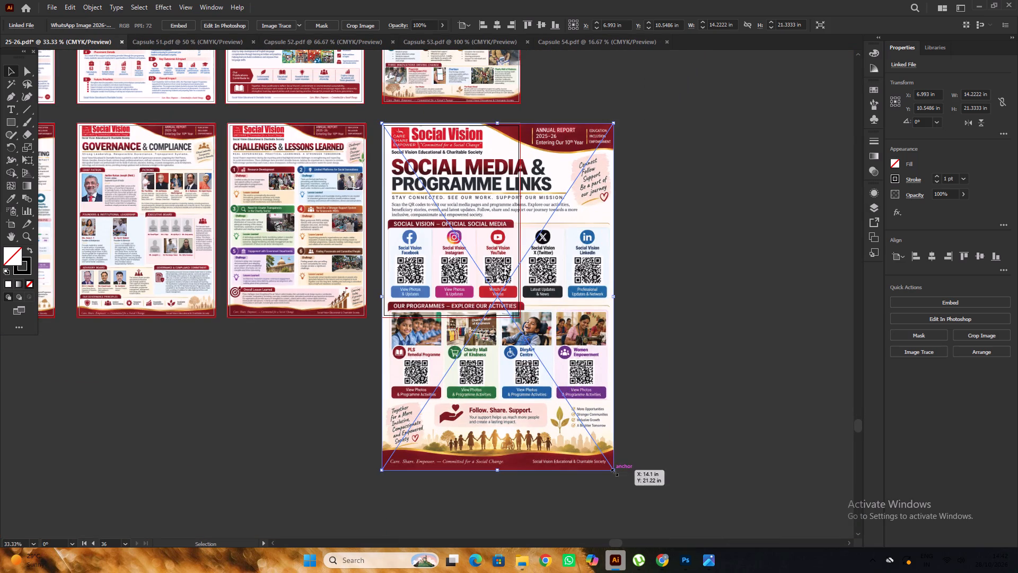
drag(613, 471, 569, 329)
alt+scroll(460, 282, up, 4)
alt+scroll(486, 274, down, 1)
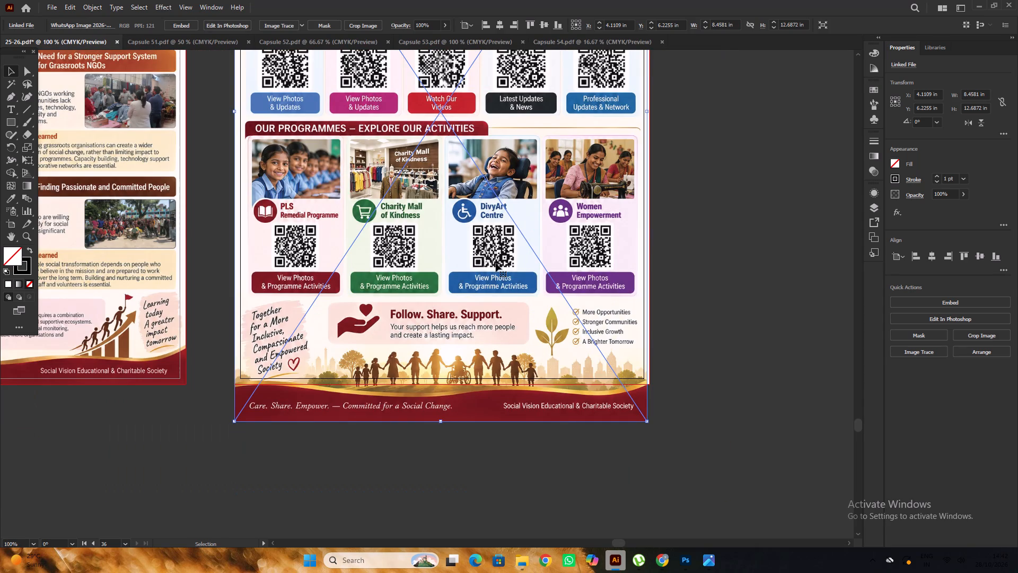
scroll(631, 256, down, 4)
drag(648, 372, 649, 374)
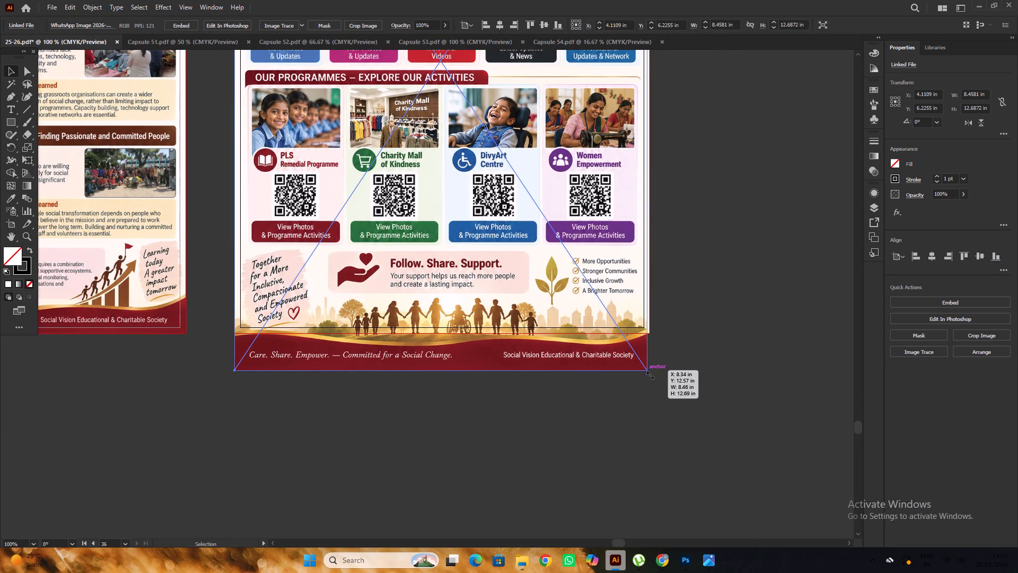
drag(649, 374, 650, 378)
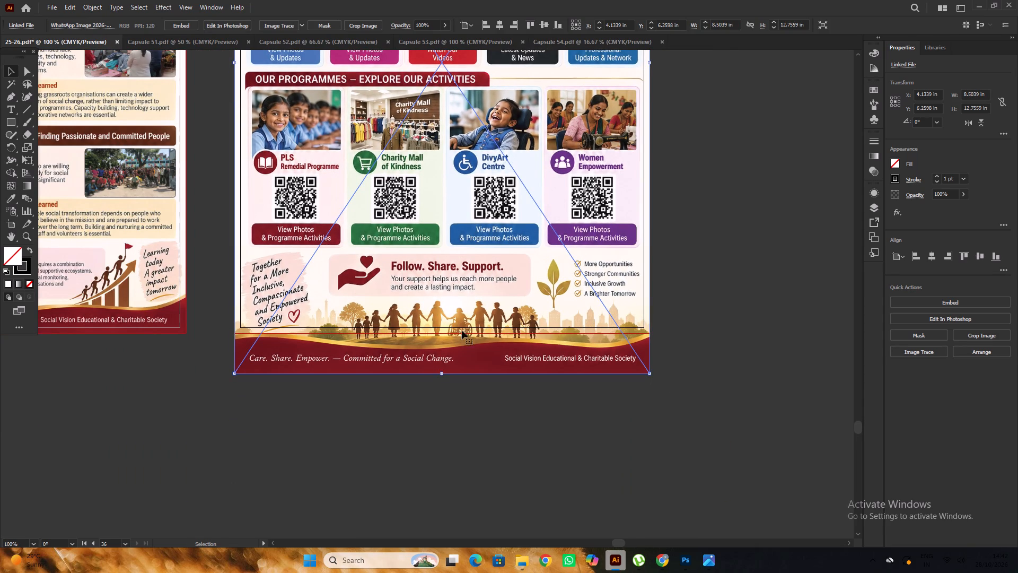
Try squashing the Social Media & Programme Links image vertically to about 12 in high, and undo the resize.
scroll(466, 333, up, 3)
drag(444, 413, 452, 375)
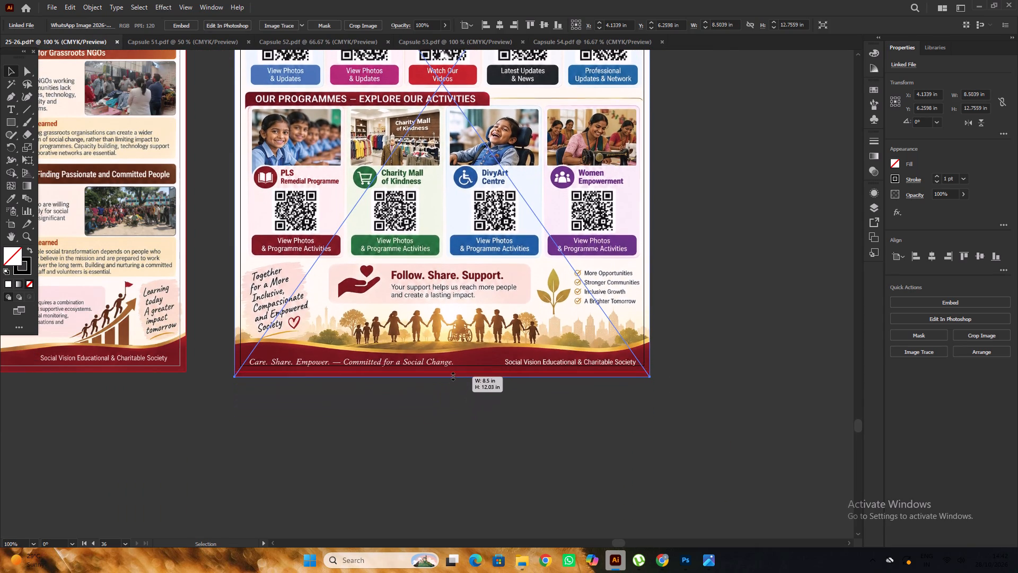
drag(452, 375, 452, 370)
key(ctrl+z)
Examine how the Social Media & Programme Links image fits its artboard compared with the neighbouring Challenges & Lessons Learned page.
alt+scroll(452, 363, down, 2)
scroll(452, 363, up, 5)
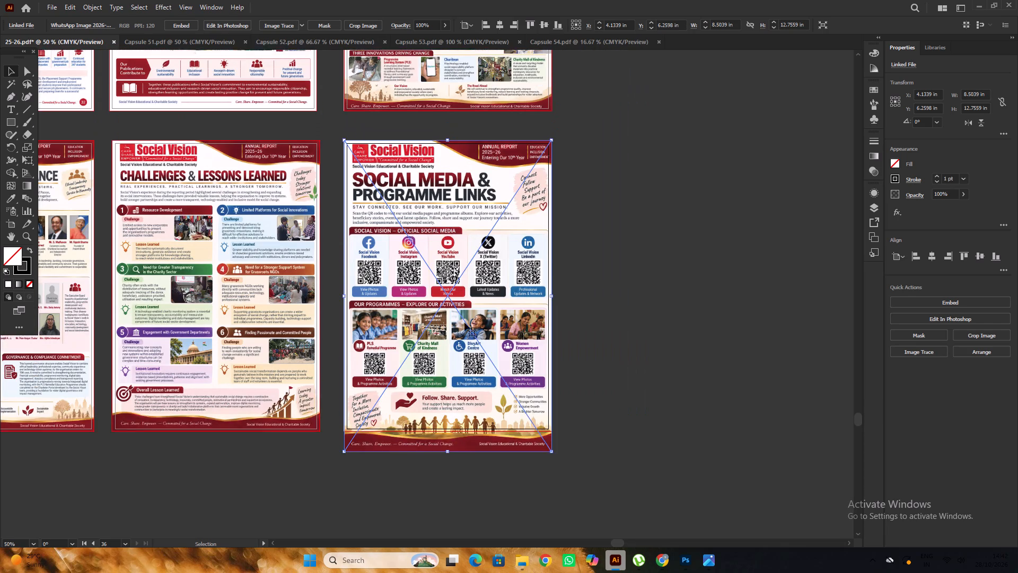
scroll(464, 323, up, 3)
alt+scroll(427, 218, up, 2)
alt+scroll(430, 220, down, 10)
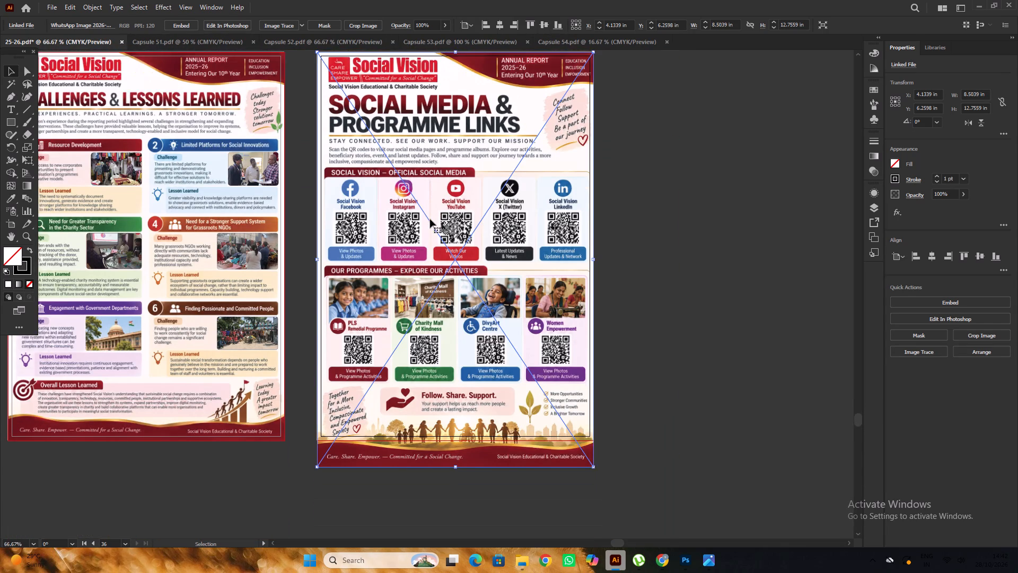
alt+scroll(430, 219, down, 5)
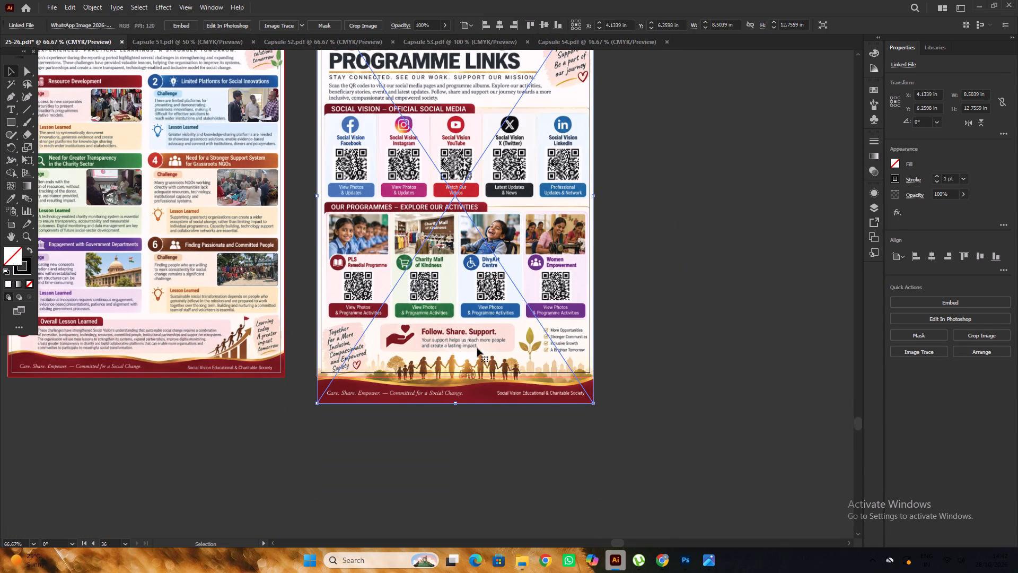
scroll(486, 364, up, 1)
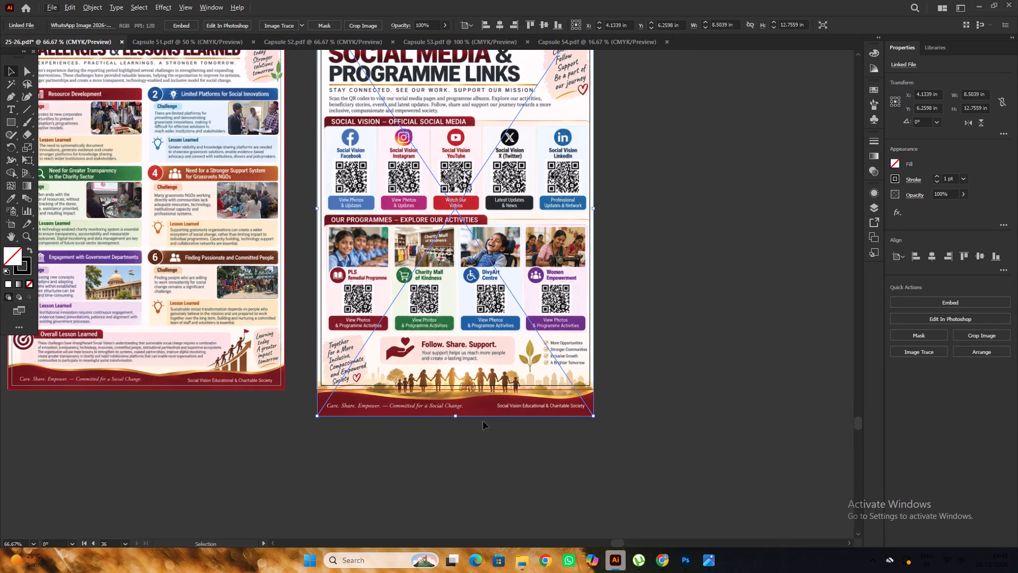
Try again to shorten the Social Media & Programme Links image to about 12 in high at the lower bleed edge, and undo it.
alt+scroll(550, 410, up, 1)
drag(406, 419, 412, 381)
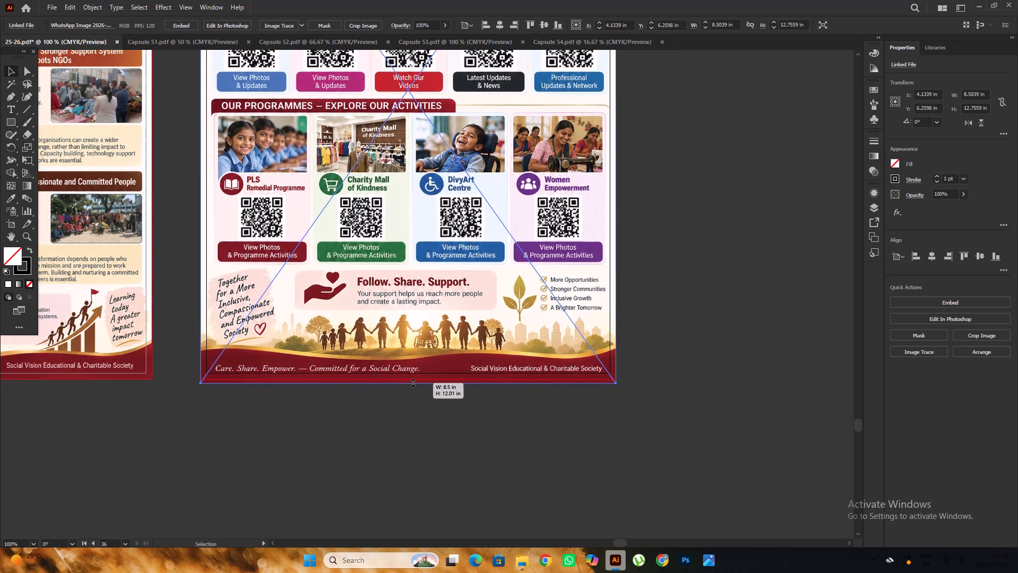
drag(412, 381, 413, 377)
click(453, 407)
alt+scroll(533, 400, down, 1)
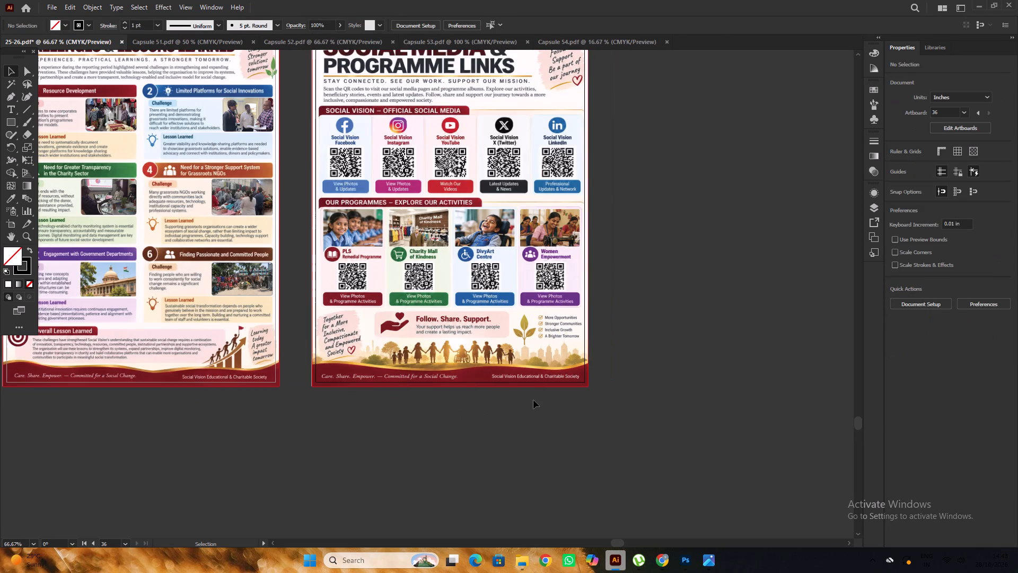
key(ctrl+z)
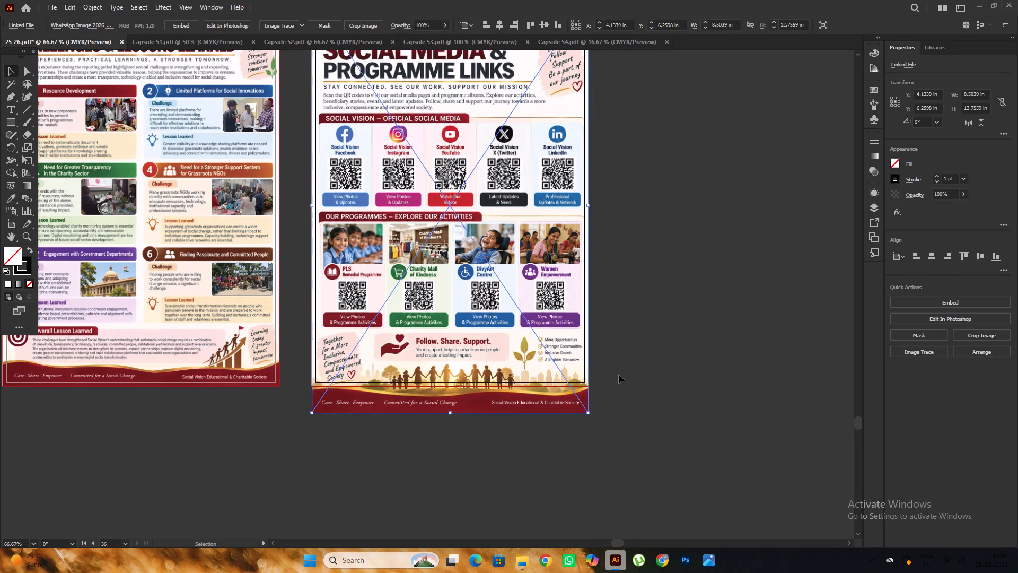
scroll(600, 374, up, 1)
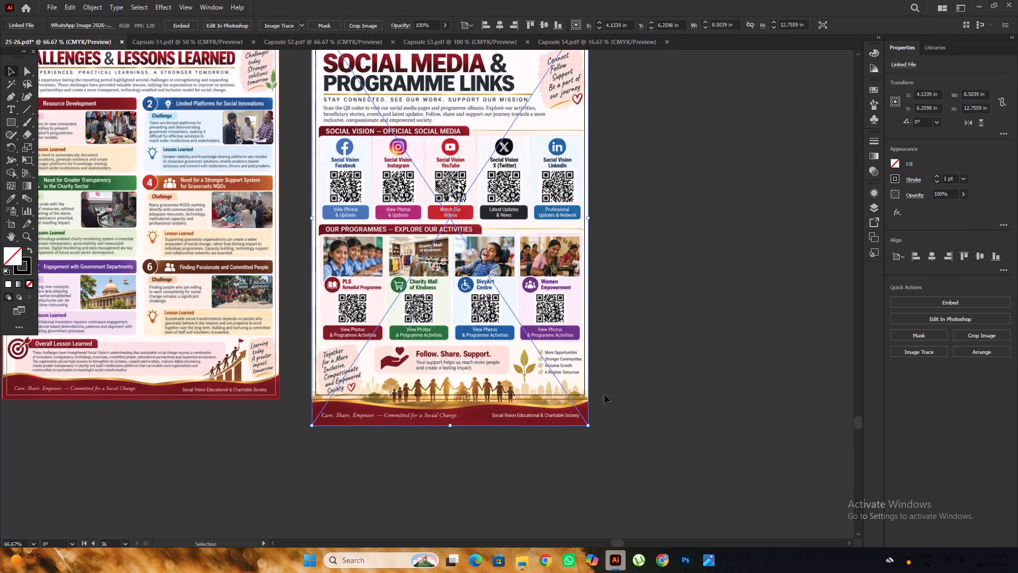